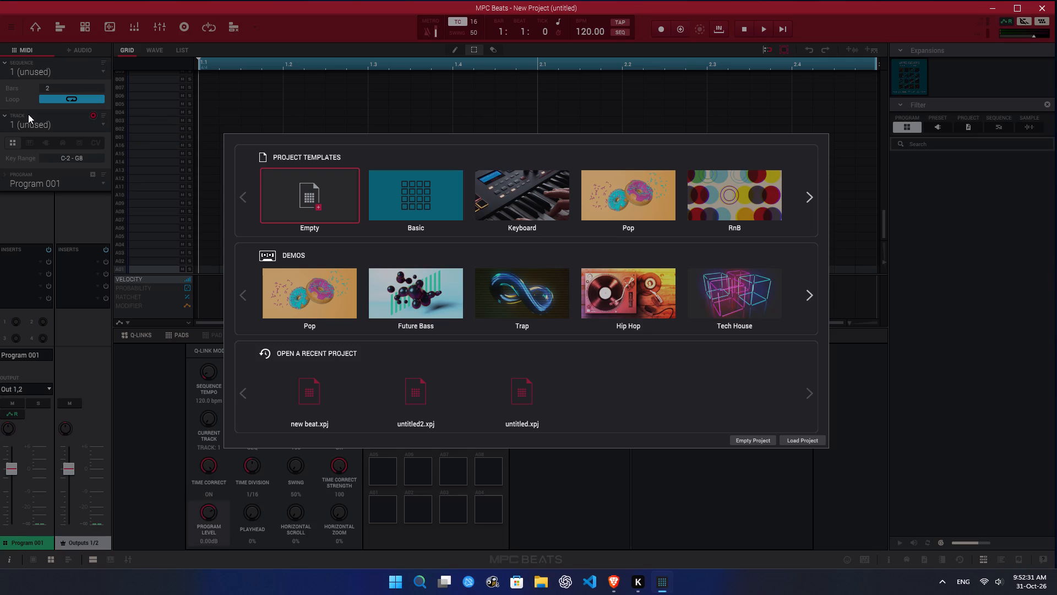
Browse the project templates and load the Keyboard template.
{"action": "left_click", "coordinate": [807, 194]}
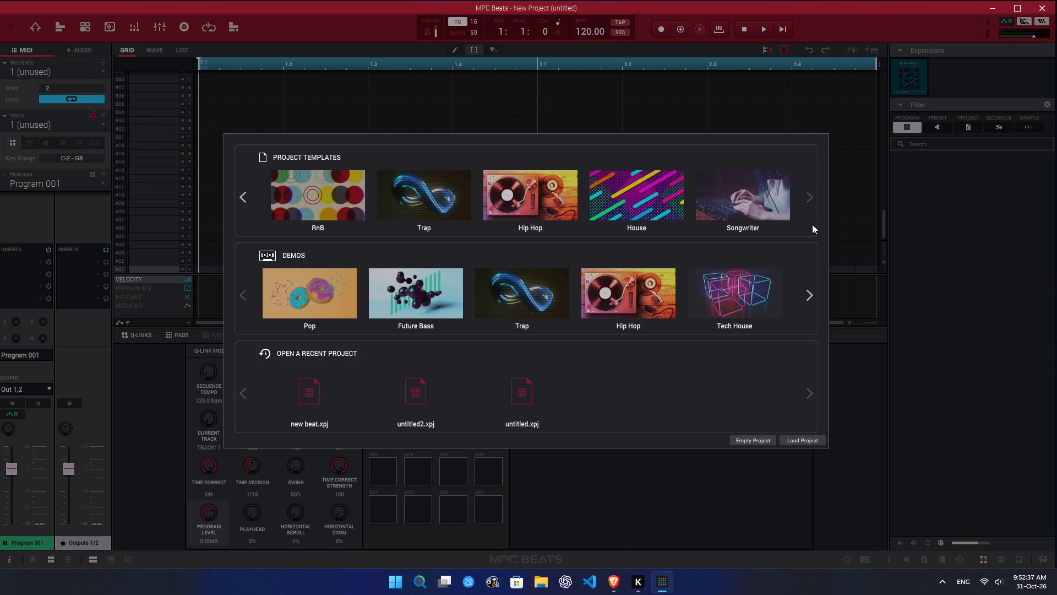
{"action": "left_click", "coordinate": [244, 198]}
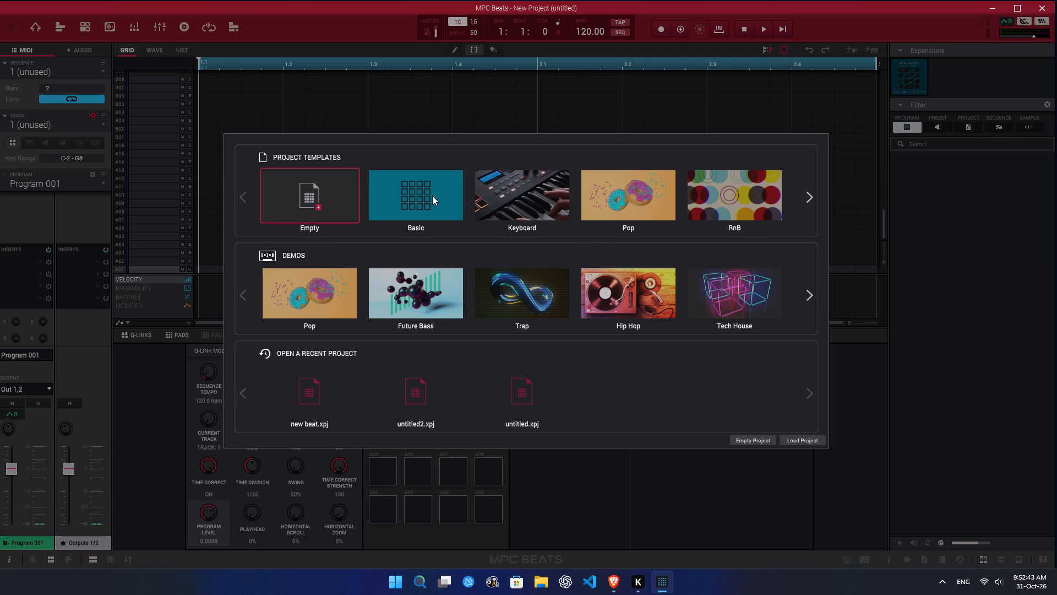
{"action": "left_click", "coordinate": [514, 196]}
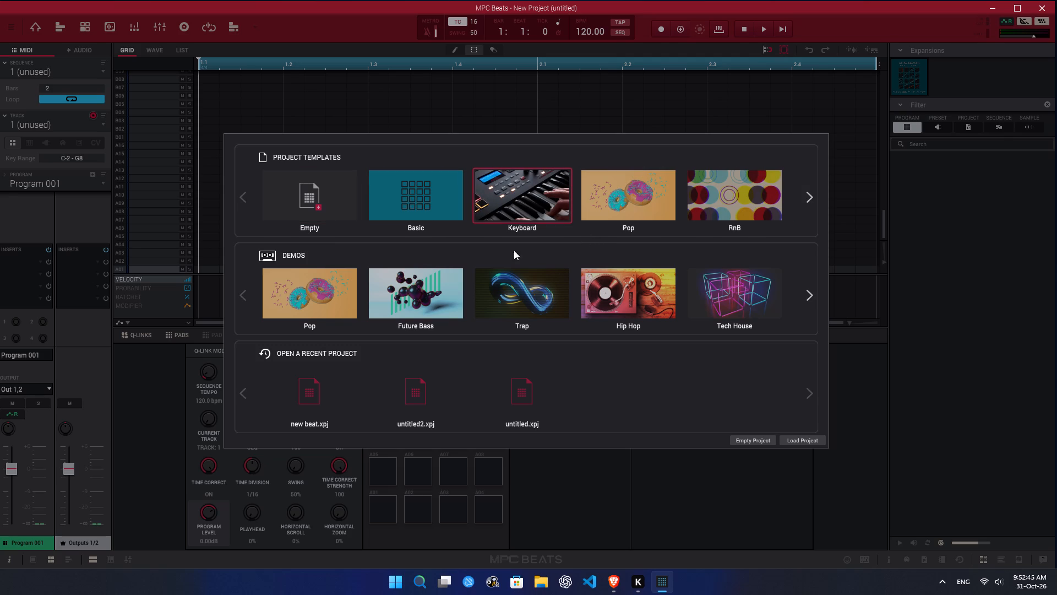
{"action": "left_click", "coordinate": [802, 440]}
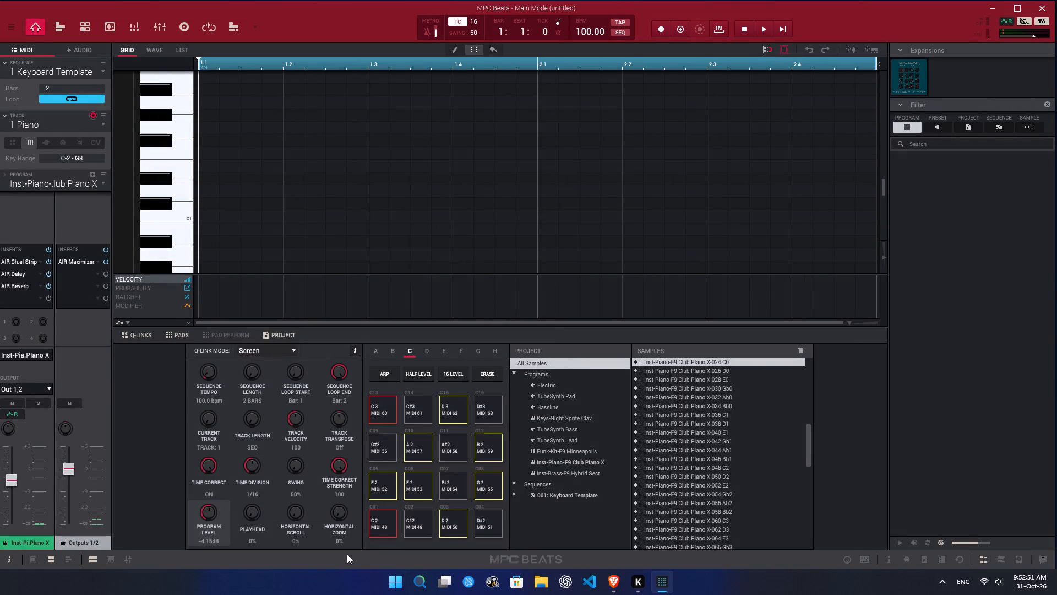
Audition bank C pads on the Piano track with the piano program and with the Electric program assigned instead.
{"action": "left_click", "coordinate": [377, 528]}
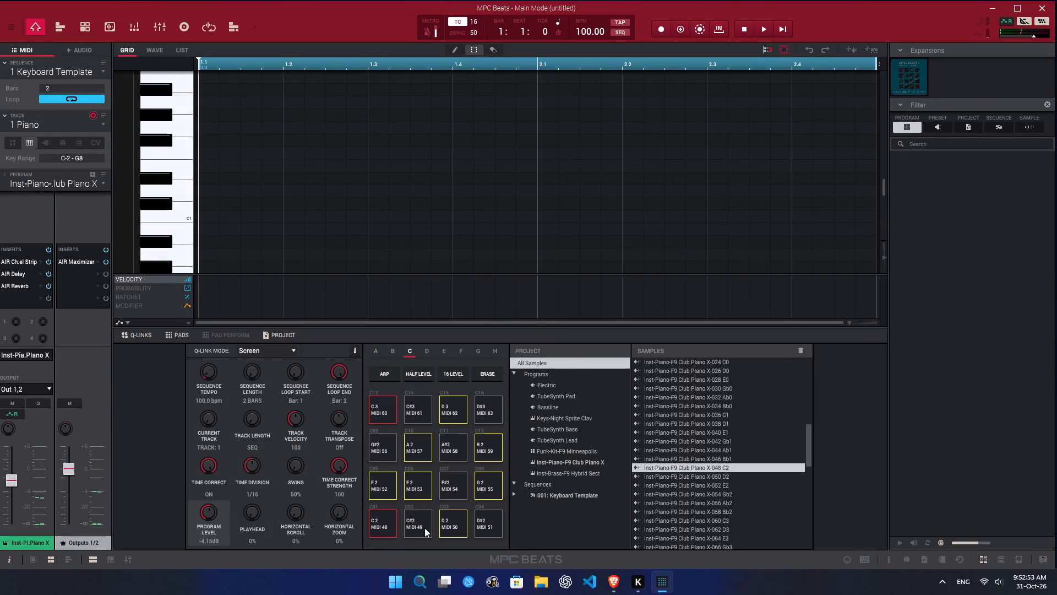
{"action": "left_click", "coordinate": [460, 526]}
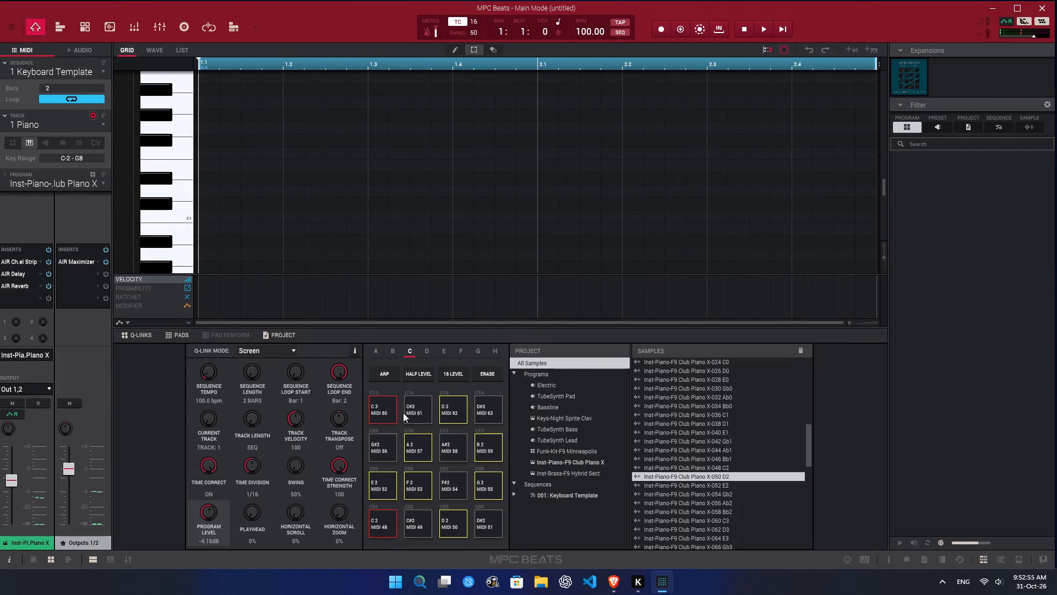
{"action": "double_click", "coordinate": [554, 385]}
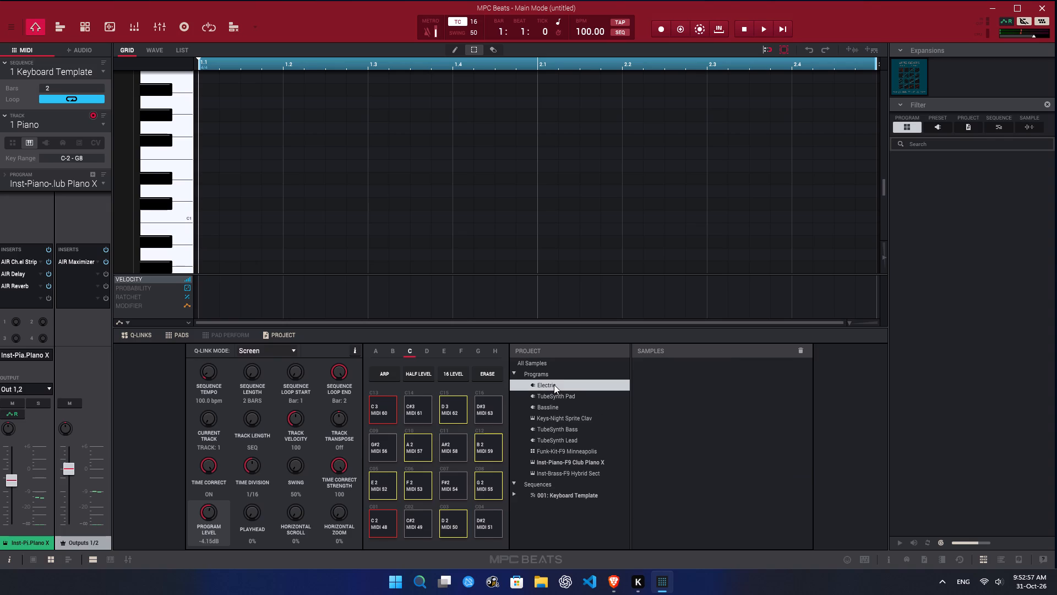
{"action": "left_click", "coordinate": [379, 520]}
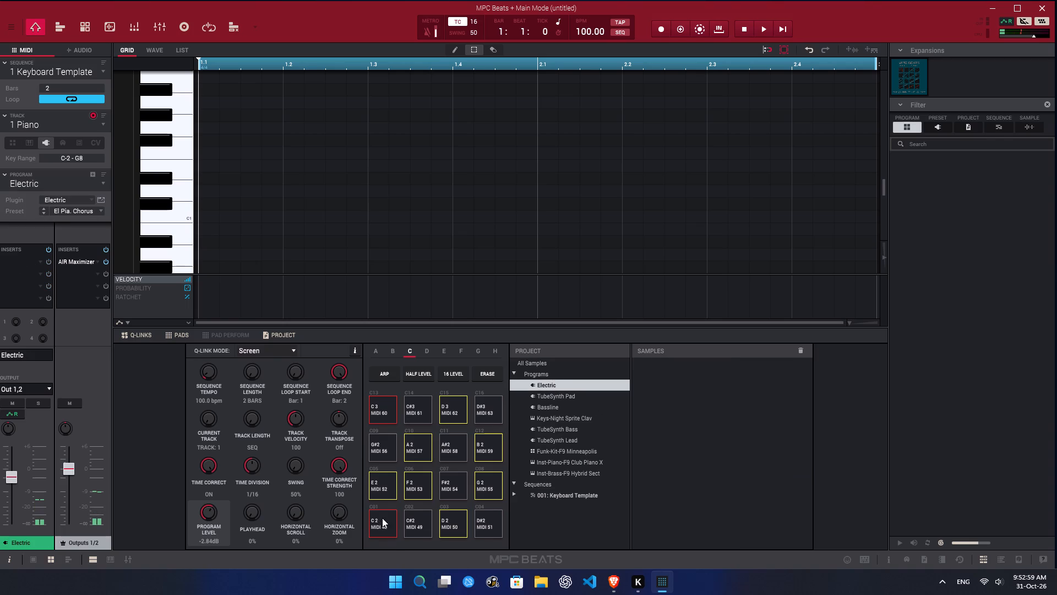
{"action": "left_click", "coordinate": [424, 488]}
Start a new project from the Basic template.
{"action": "left_click", "coordinate": [13, 30]}
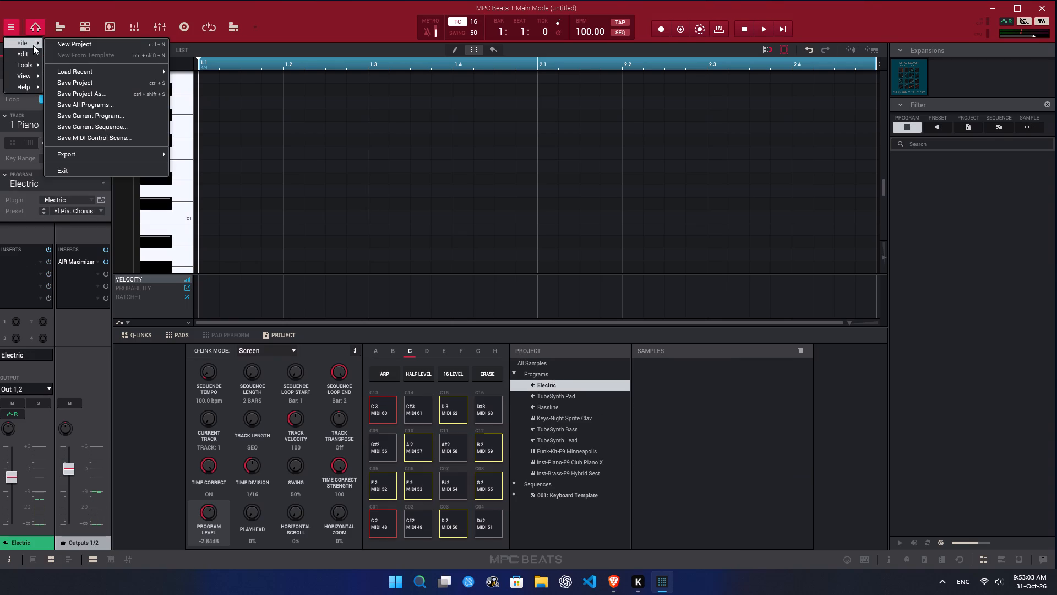
{"action": "left_click", "coordinate": [63, 42]}
{"action": "left_click", "coordinate": [495, 312]}
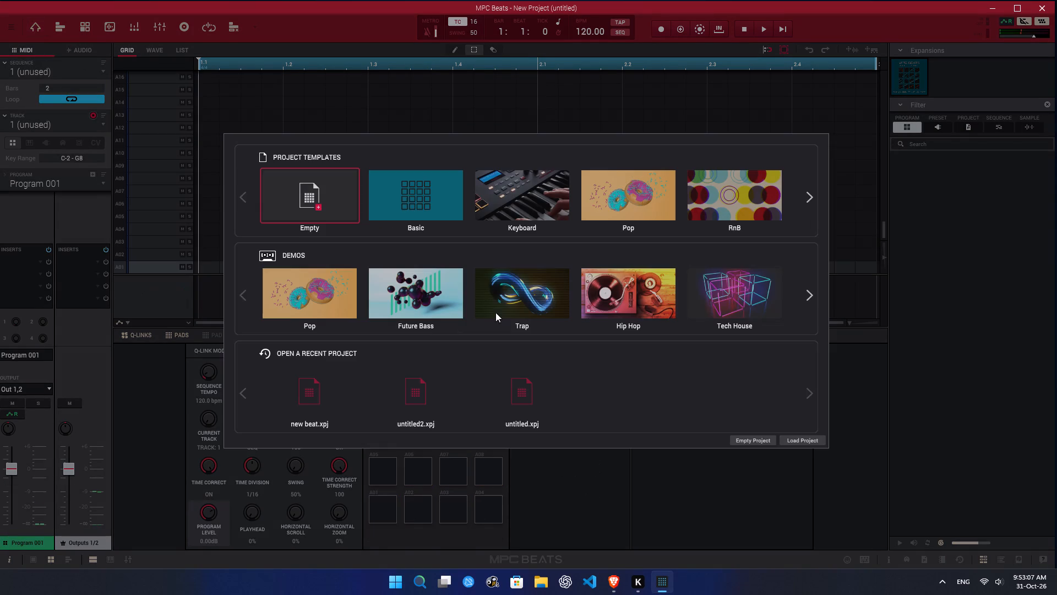
{"action": "left_click", "coordinate": [449, 220]}
{"action": "left_click", "coordinate": [809, 436]}
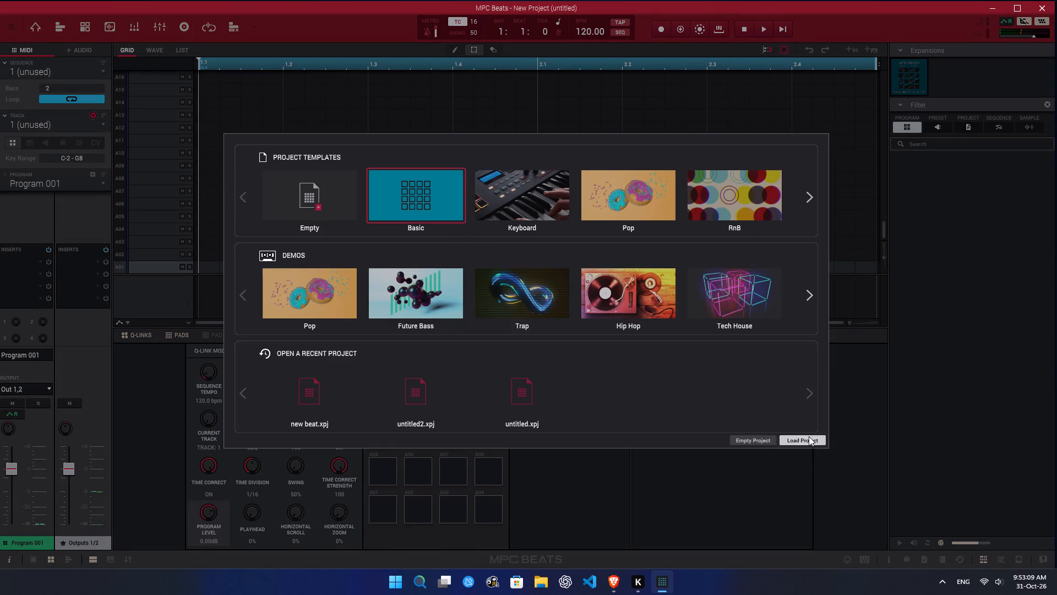
Audition drum pads A01, A02, A05 and A06 of the BoomBap kit.
{"action": "left_click", "coordinate": [366, 524]}
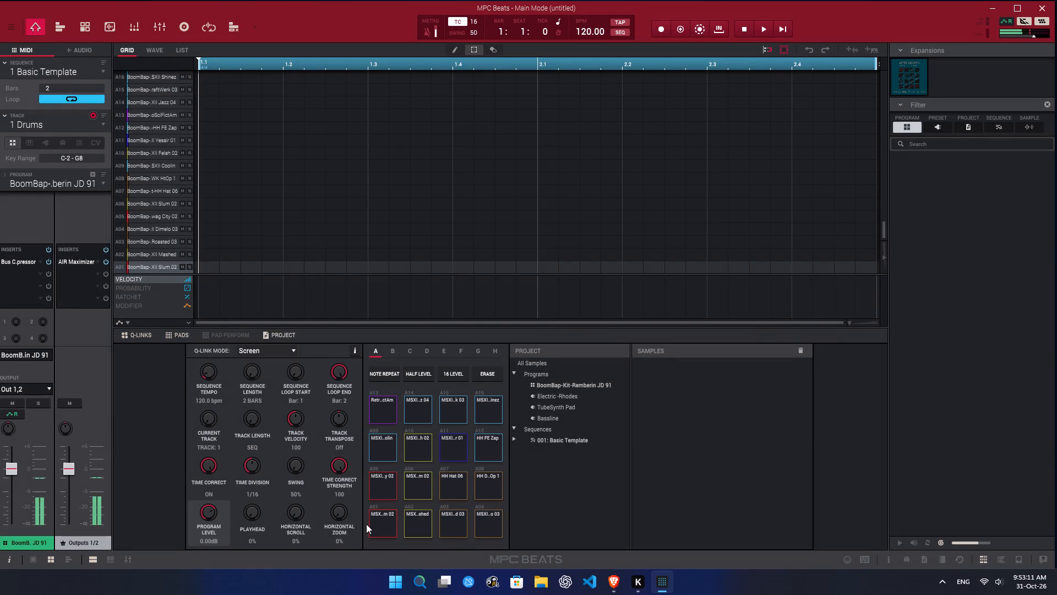
{"action": "left_click", "coordinate": [416, 521]}
{"action": "left_click", "coordinate": [423, 491]}
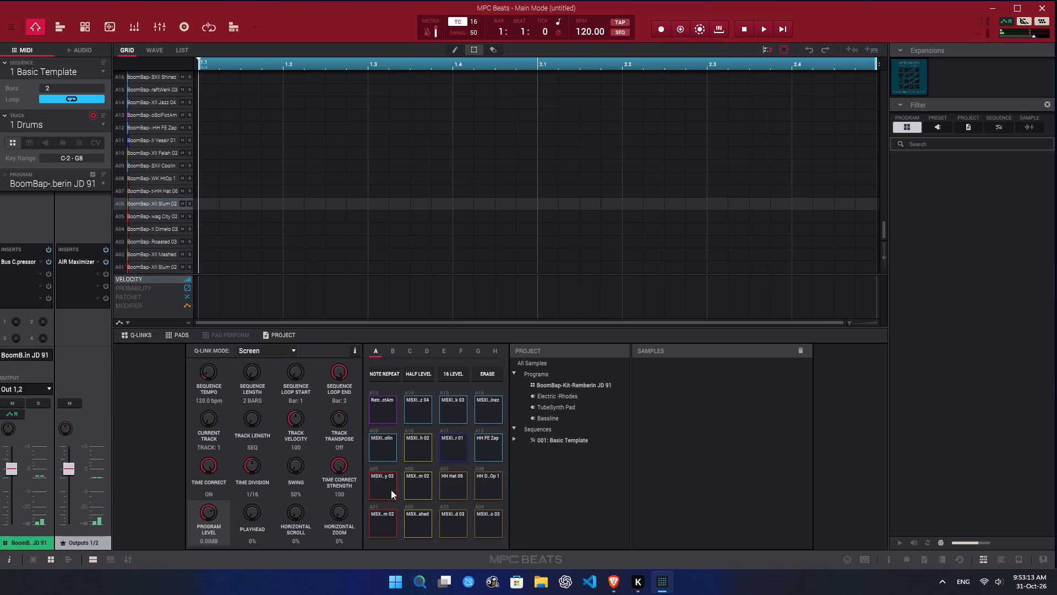
{"action": "left_click", "coordinate": [391, 490]}
{"action": "double_click", "coordinate": [391, 490]}
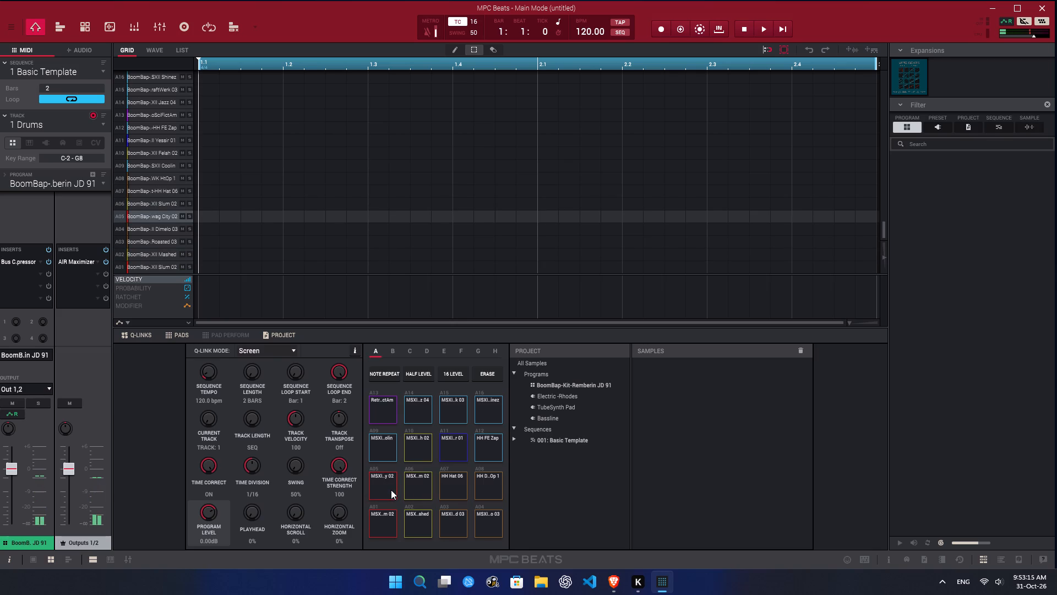
{"action": "key", "text": "a"}
{"action": "left_click", "coordinate": [382, 518]}
{"action": "left_click", "coordinate": [380, 497]}
Add a note for pad A05 at the start of beat 1.1 in the grid and play the sequence briefly.
{"action": "double_click", "coordinate": [206, 213]}
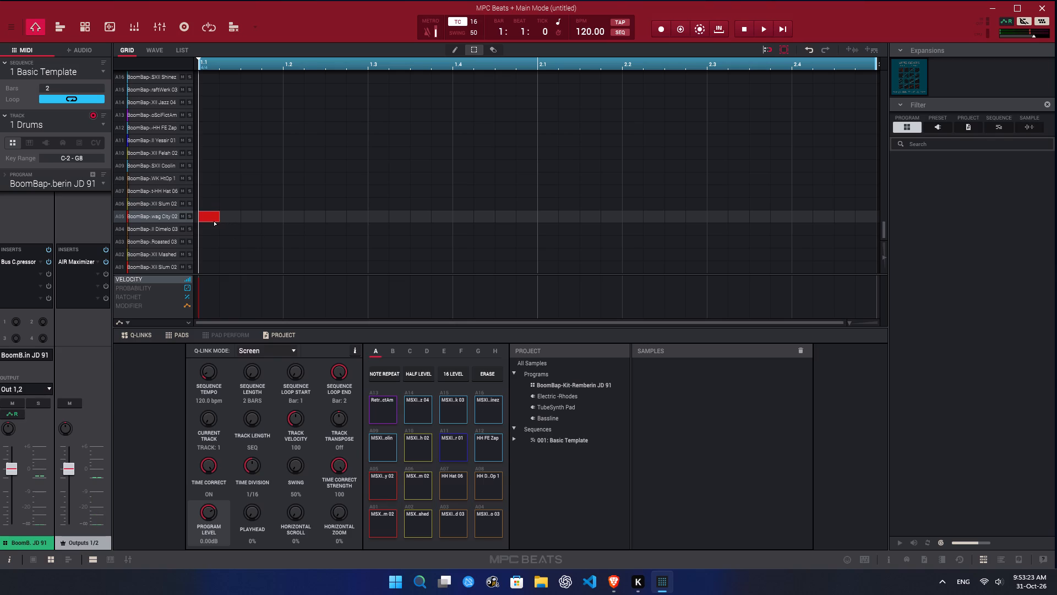
{"action": "key", "text": "space"}
{"action": "key", "text": "space"}
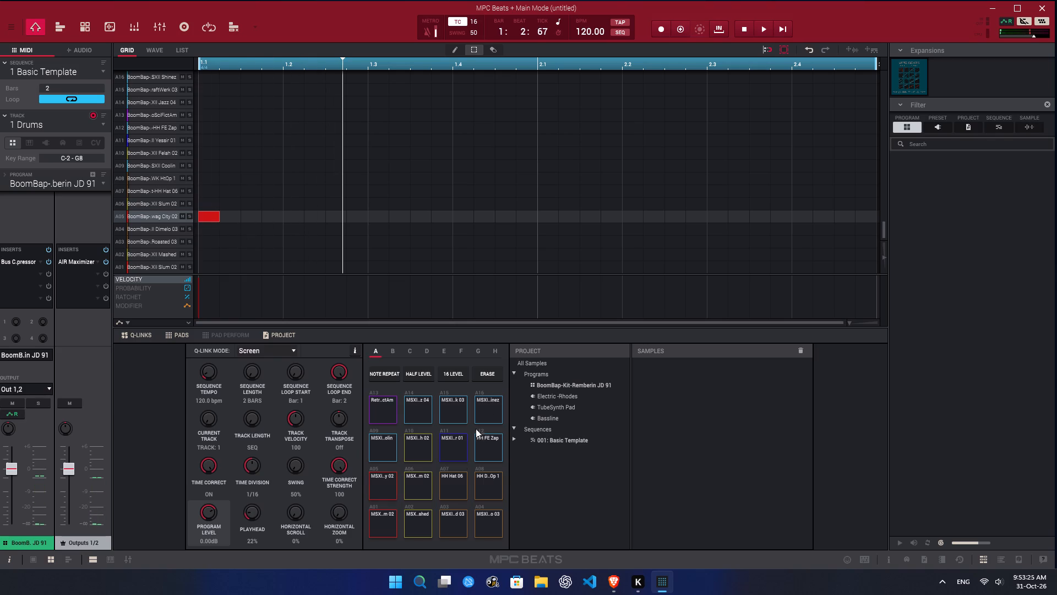
Audition the kit's pads in the A01 to A10 range to compare the drum sounds.
{"action": "left_click", "coordinate": [421, 481]}
{"action": "left_click", "coordinate": [421, 480]}
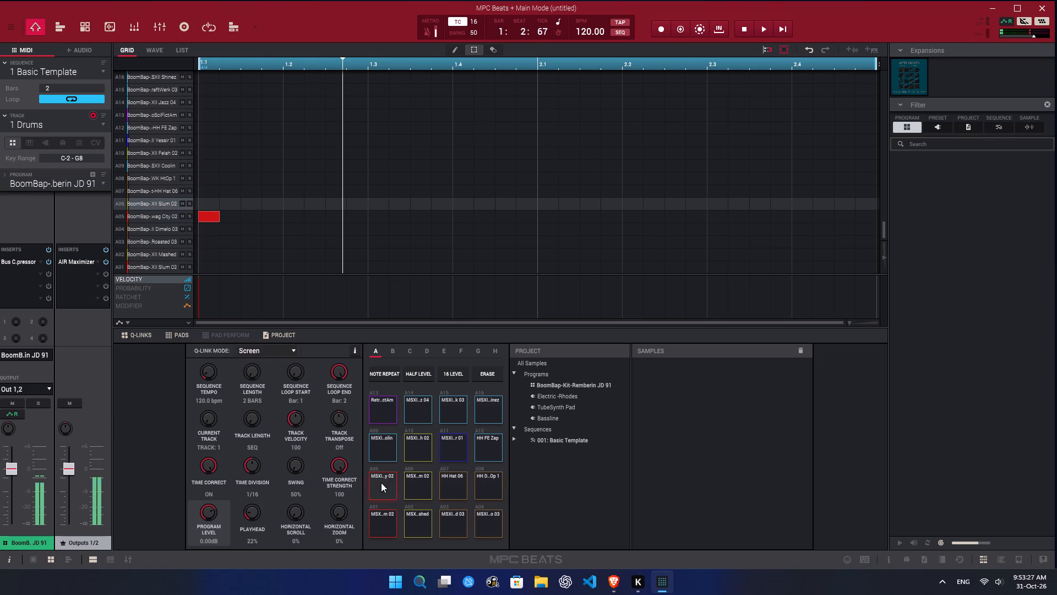
{"action": "left_click", "coordinate": [381, 483]}
{"action": "left_click", "coordinate": [417, 484]}
{"action": "left_click", "coordinate": [378, 484]}
{"action": "left_click", "coordinate": [417, 449]}
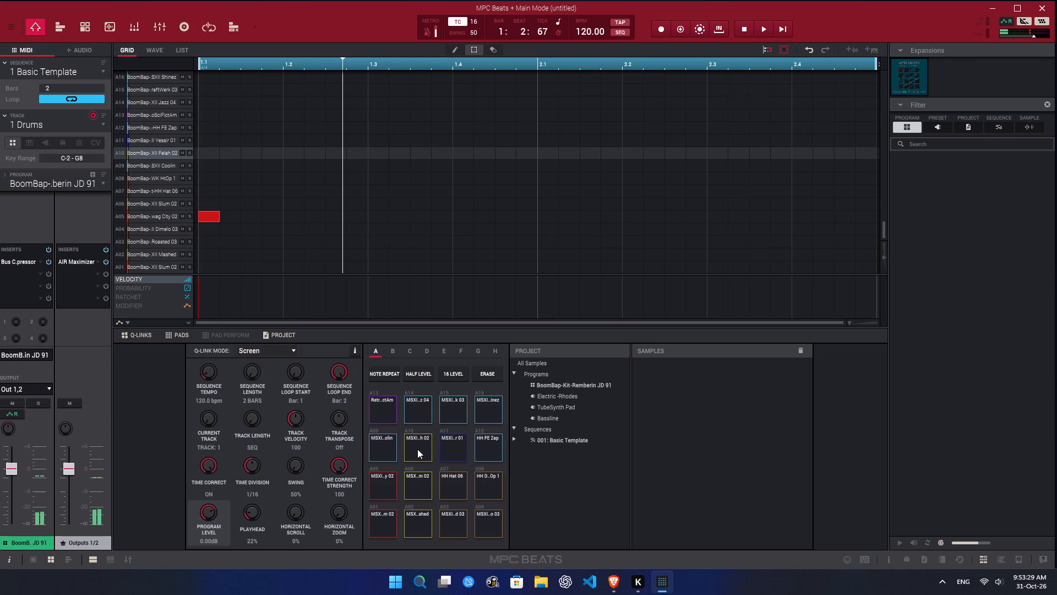
{"action": "left_click", "coordinate": [374, 453]}
{"action": "double_click", "coordinate": [445, 489]}
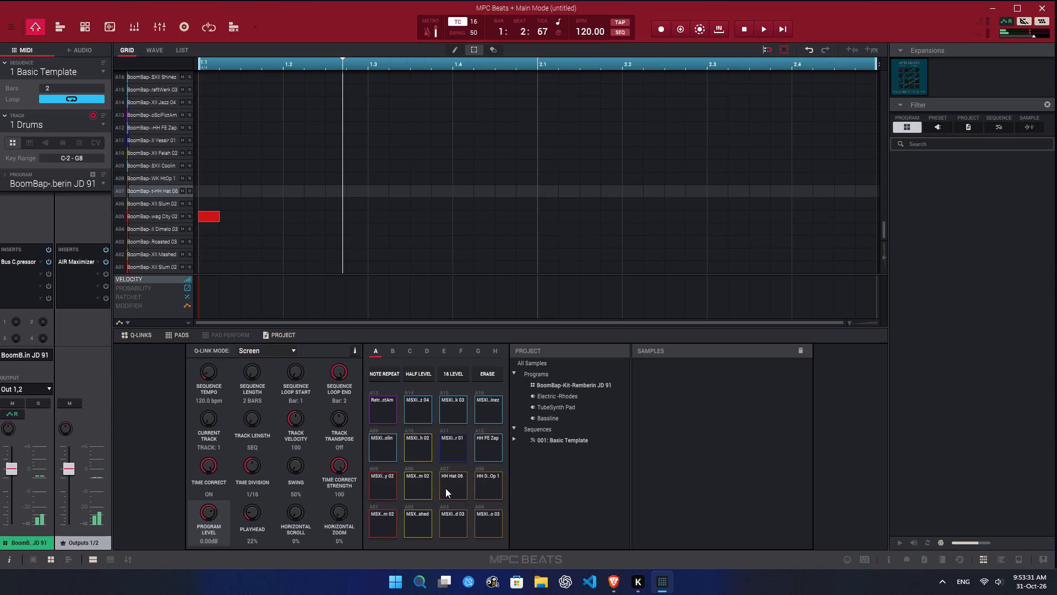
{"action": "left_click", "coordinate": [485, 487]}
{"action": "left_click", "coordinate": [483, 535]}
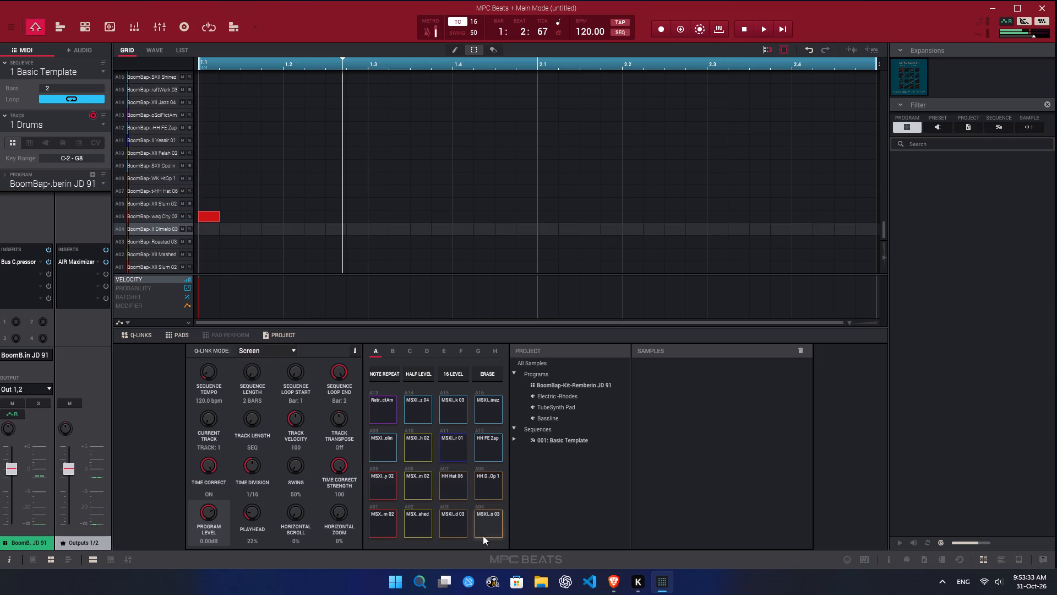
{"action": "left_click", "coordinate": [456, 520]}
{"action": "left_click", "coordinate": [400, 524]}
{"action": "left_click", "coordinate": [413, 524]}
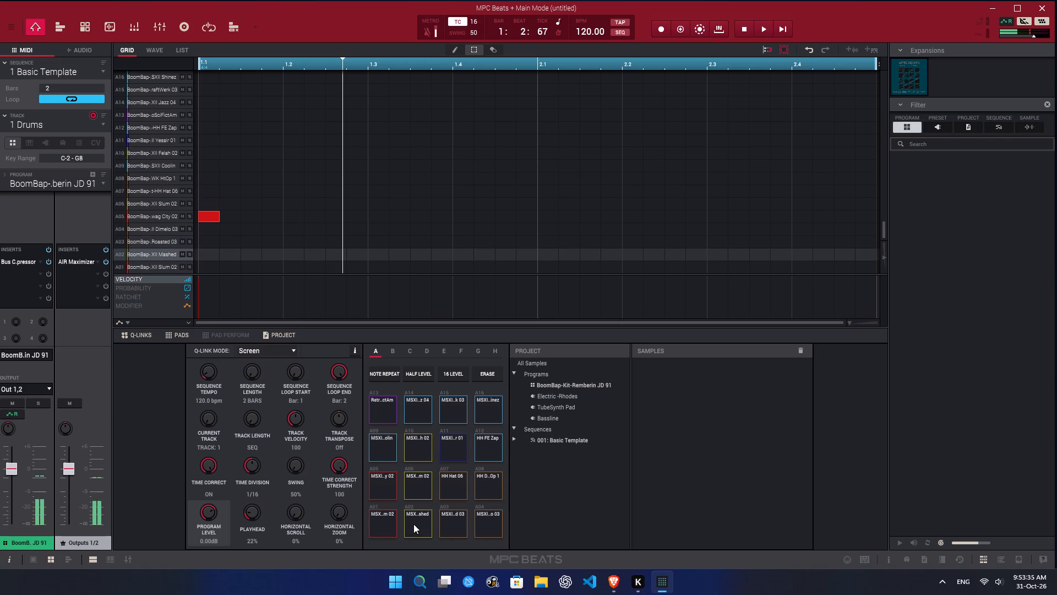
{"action": "left_click", "coordinate": [384, 494]}
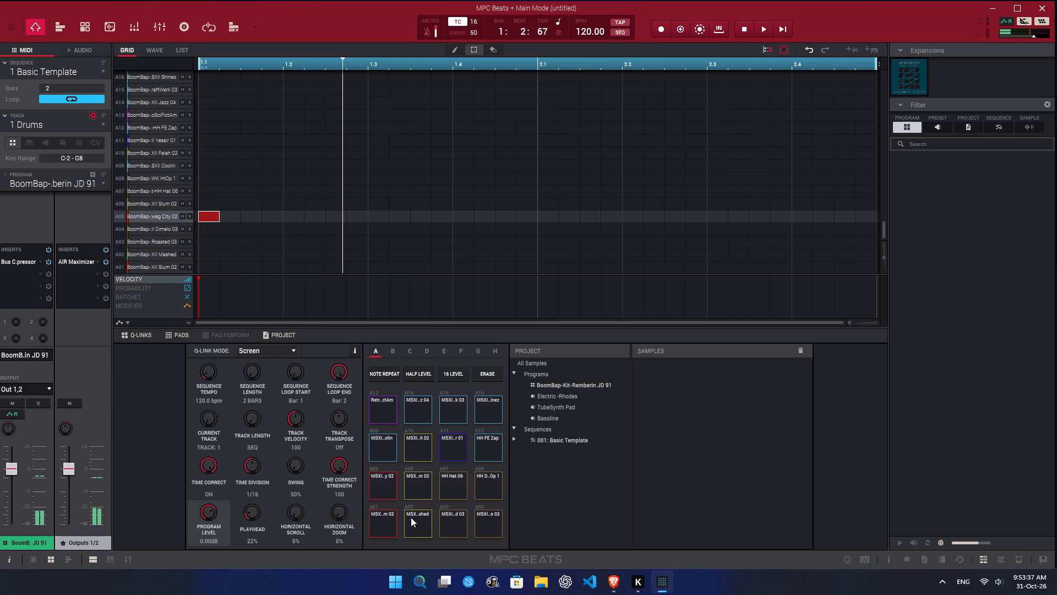
Audition the upper-row pads A13 to A16 and compare them with A02 and A06.
{"action": "left_click", "coordinate": [414, 522]}
{"action": "left_click", "coordinate": [424, 413]}
{"action": "left_click", "coordinate": [399, 409]}
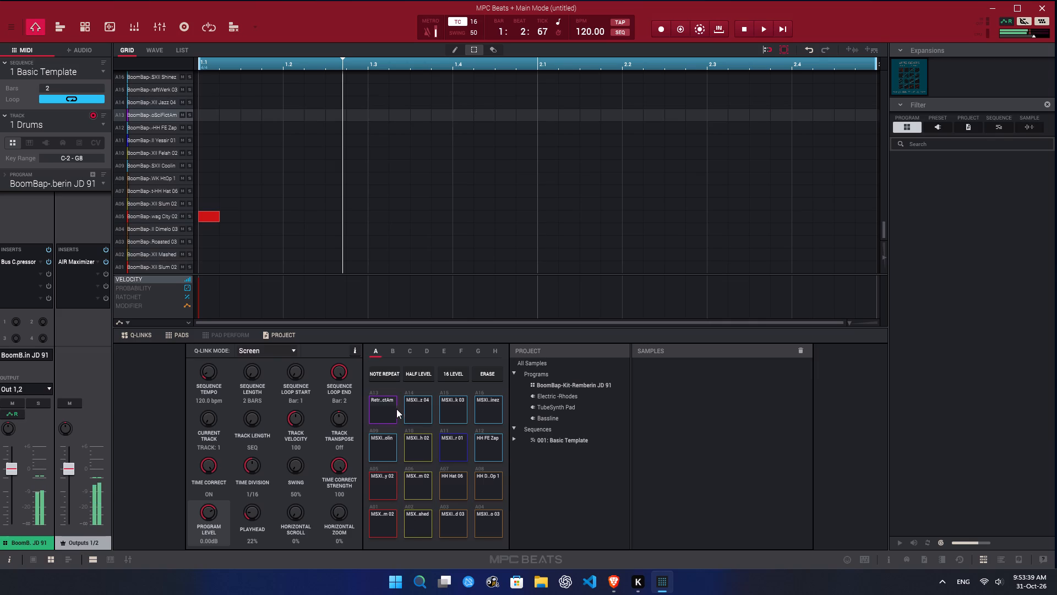
{"action": "left_click", "coordinate": [465, 410]}
{"action": "left_click", "coordinate": [489, 409]}
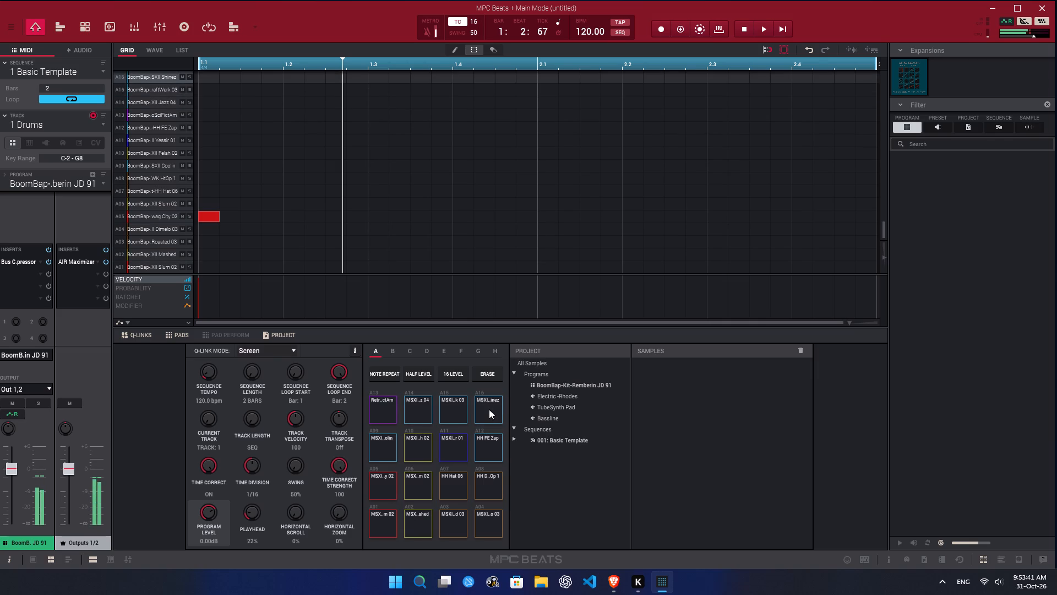
{"action": "left_click", "coordinate": [489, 409]}
{"action": "left_click", "coordinate": [406, 490]}
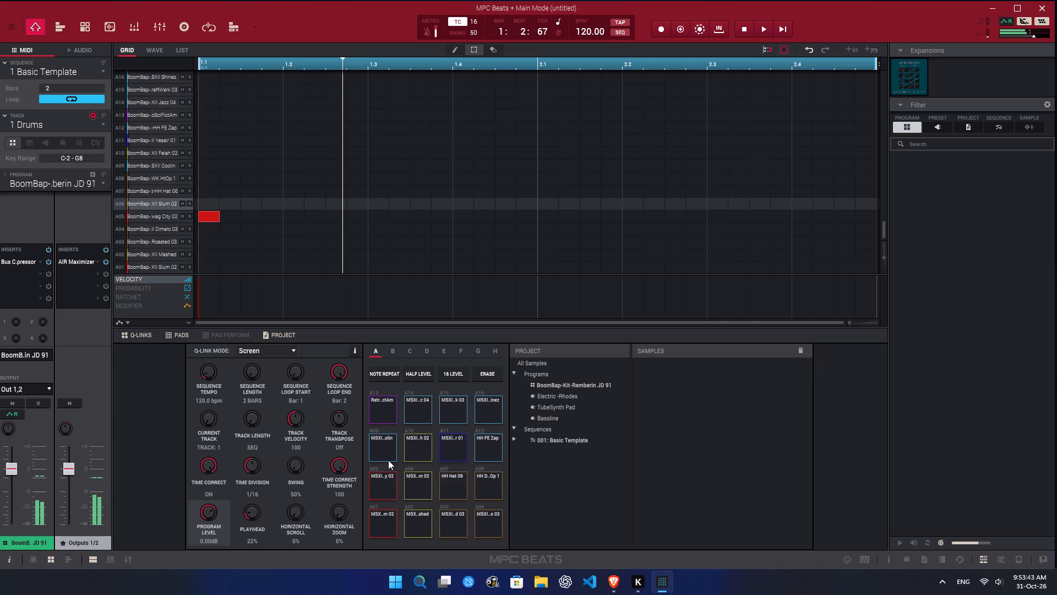
{"action": "left_click", "coordinate": [379, 400]}
{"action": "left_click", "coordinate": [379, 400]}
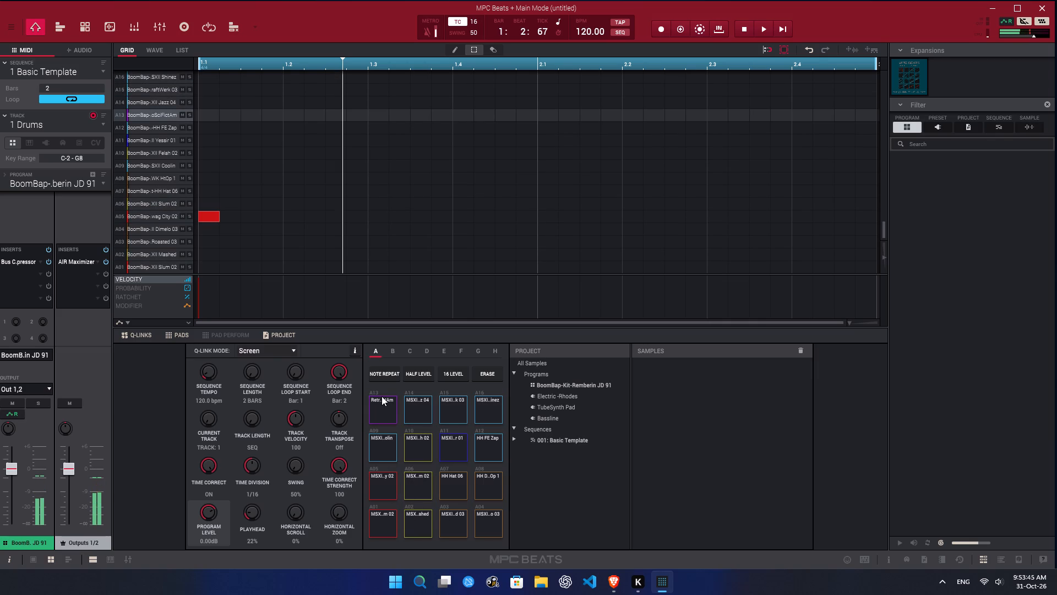
{"action": "left_click_drag", "start_coordinate": [384, 409], "coordinate": [373, 376]}
{"action": "left_click_drag", "start_coordinate": [373, 376], "coordinate": [397, 399]}
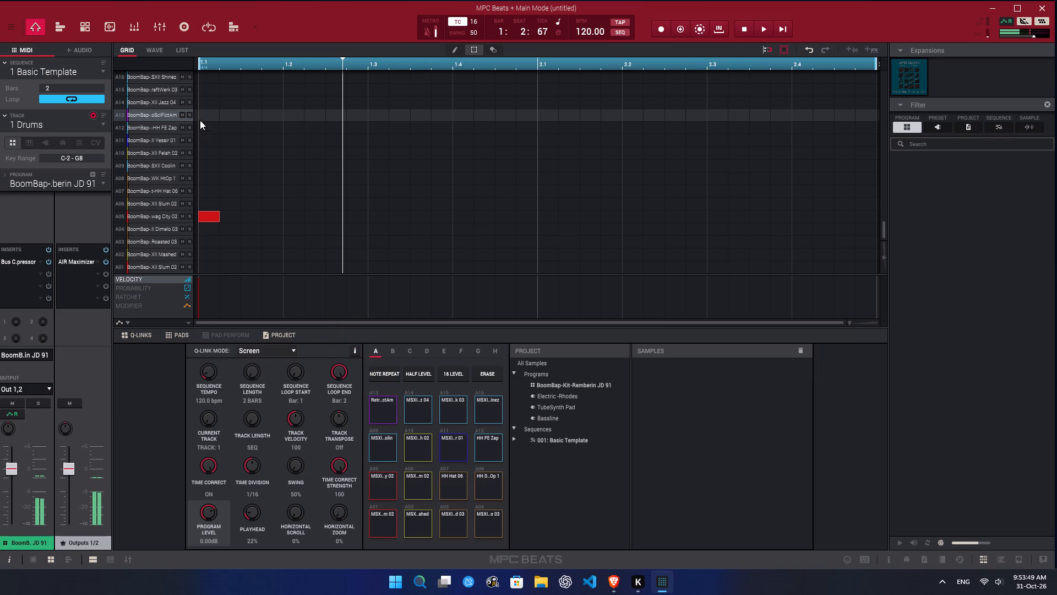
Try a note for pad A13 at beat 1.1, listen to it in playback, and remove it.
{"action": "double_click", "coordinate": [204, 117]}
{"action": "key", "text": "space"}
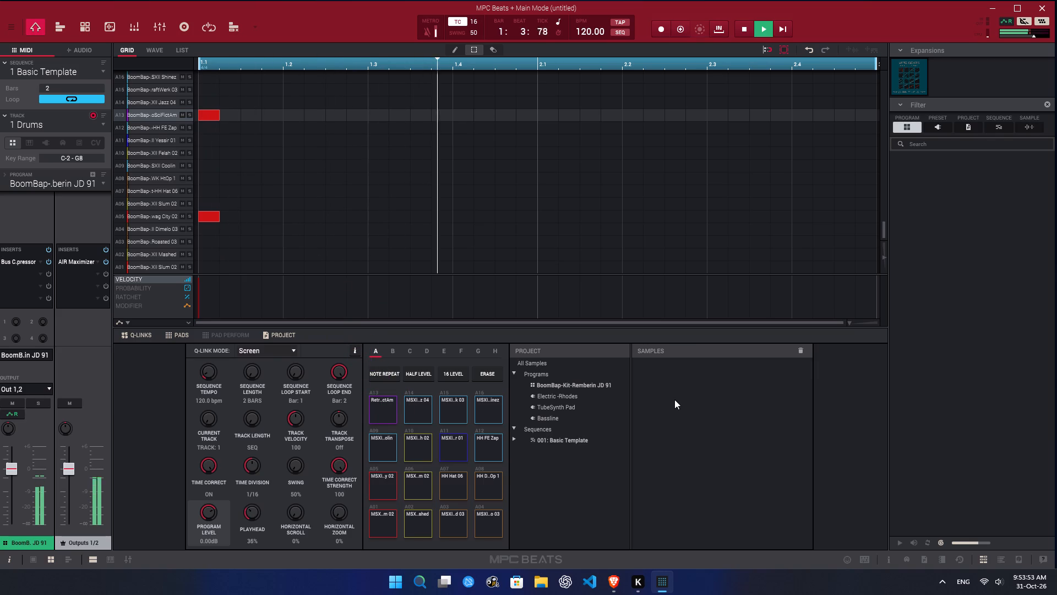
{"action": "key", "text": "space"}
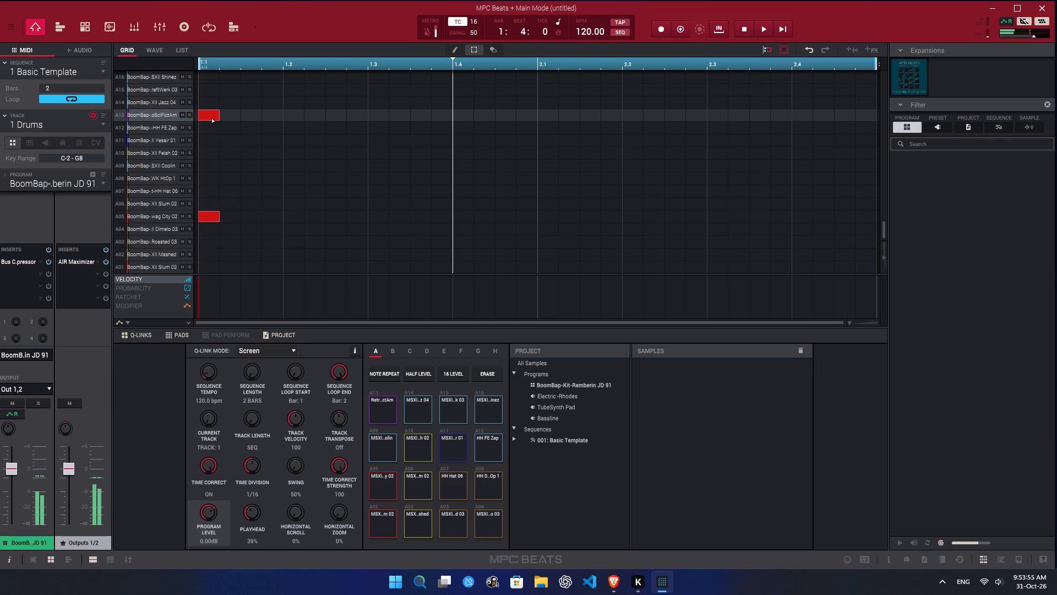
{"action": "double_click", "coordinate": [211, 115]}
Turn off Time Correct, reset the transport, and play the sequence briefly.
{"action": "left_click", "coordinate": [460, 20]}
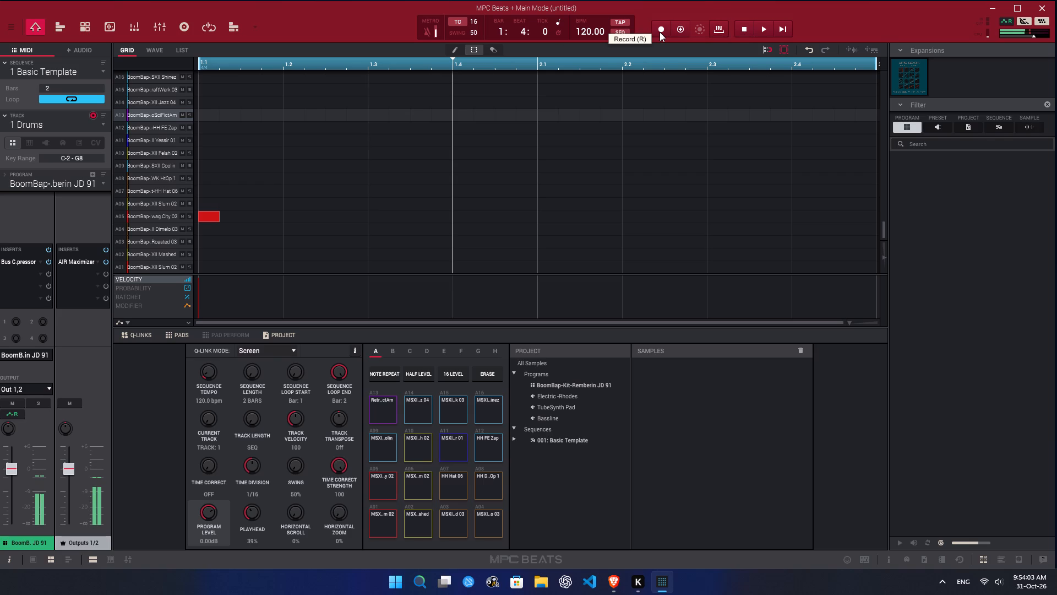
{"action": "left_click", "coordinate": [741, 27]}
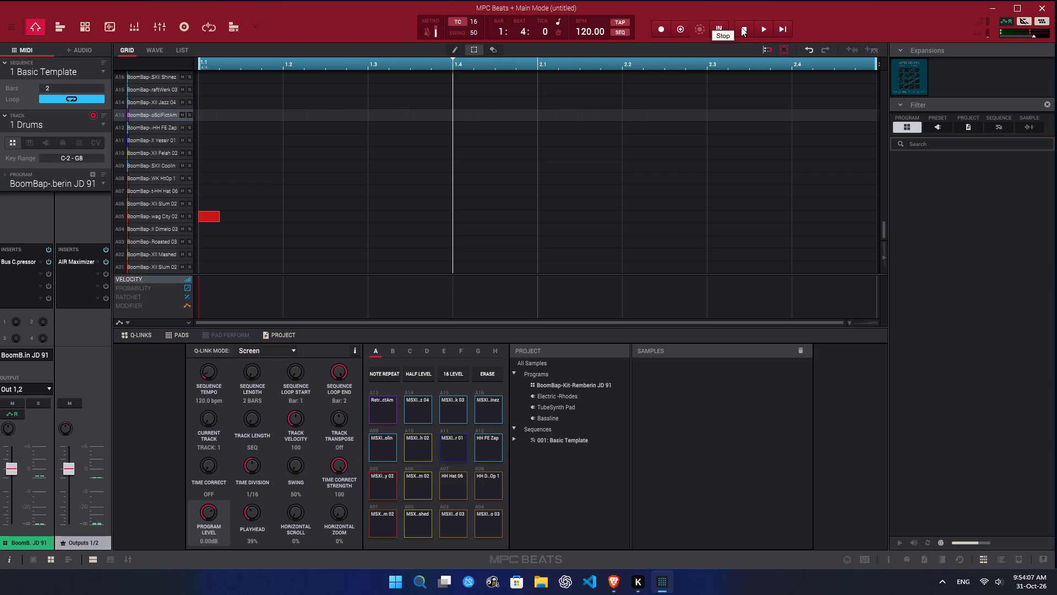
{"action": "left_click", "coordinate": [741, 27]}
{"action": "key", "text": "space"}
{"action": "key", "text": "space"}
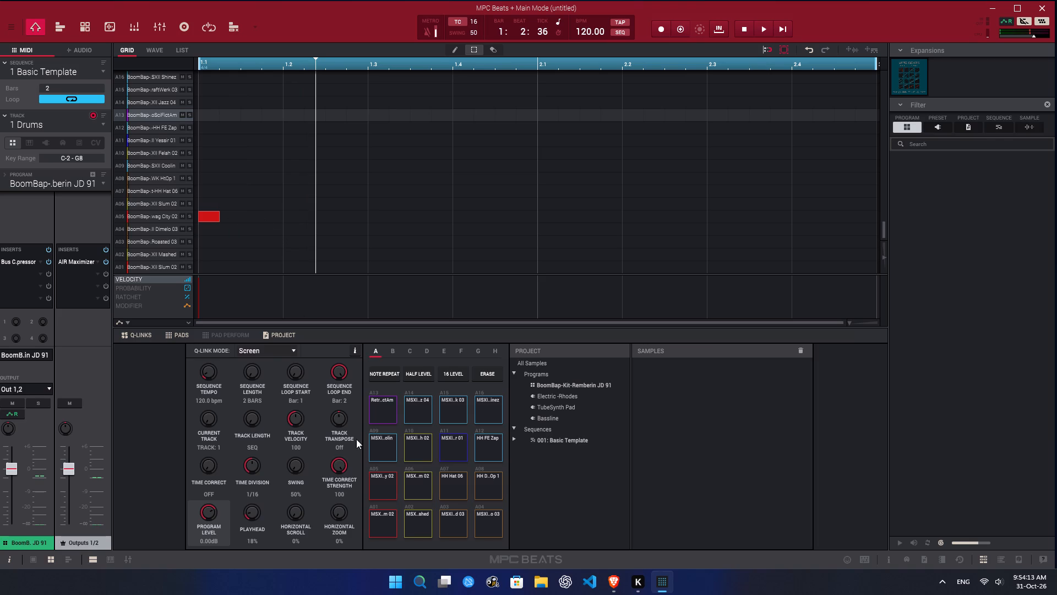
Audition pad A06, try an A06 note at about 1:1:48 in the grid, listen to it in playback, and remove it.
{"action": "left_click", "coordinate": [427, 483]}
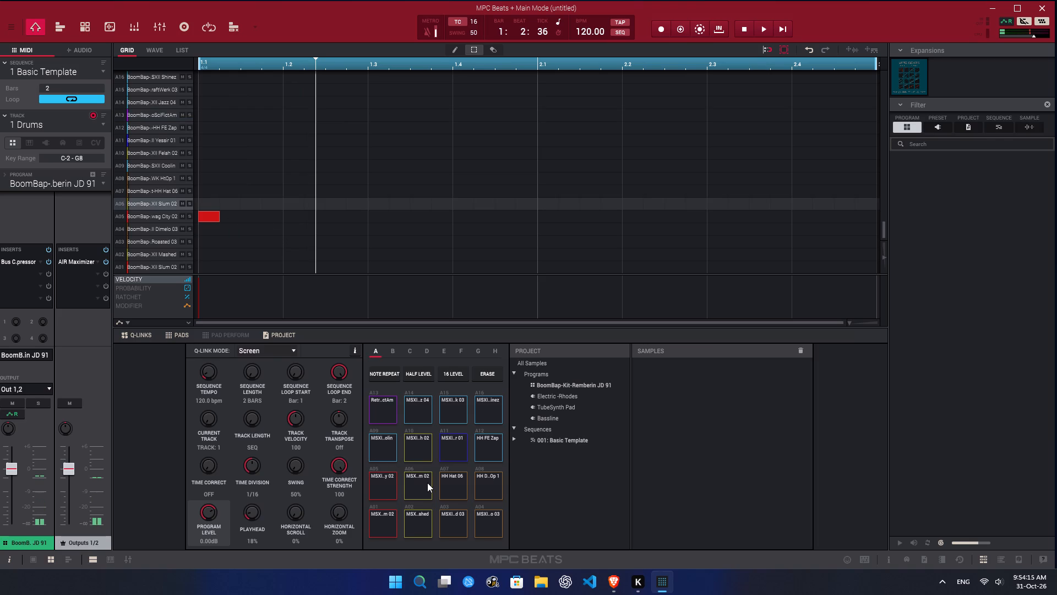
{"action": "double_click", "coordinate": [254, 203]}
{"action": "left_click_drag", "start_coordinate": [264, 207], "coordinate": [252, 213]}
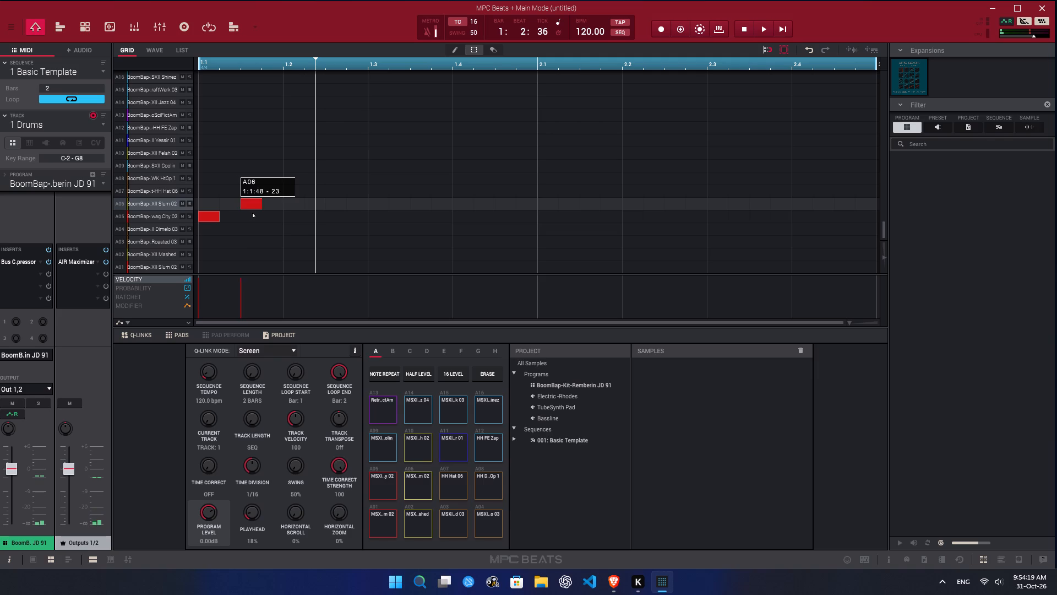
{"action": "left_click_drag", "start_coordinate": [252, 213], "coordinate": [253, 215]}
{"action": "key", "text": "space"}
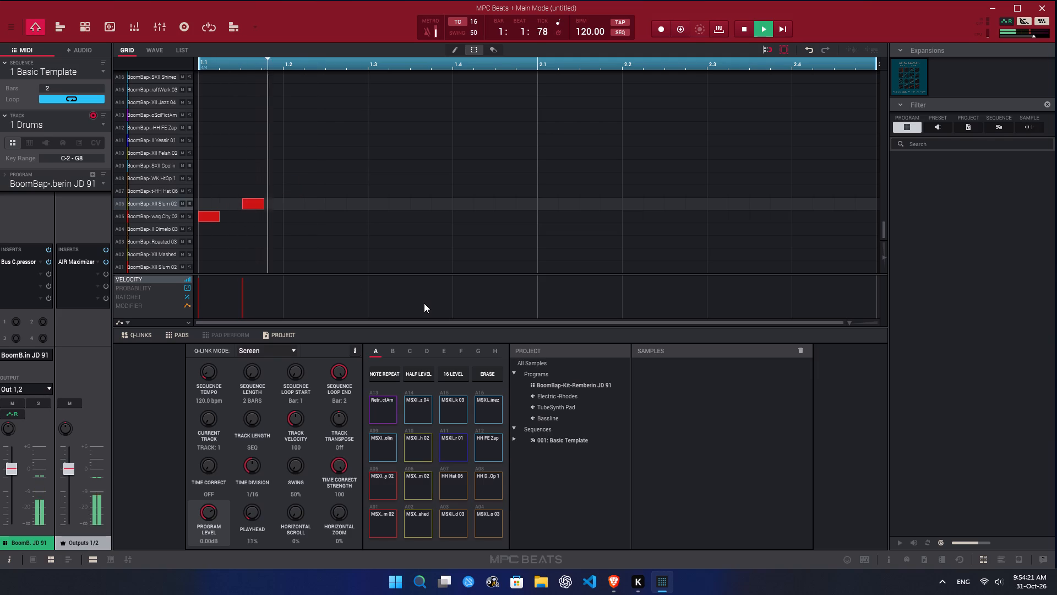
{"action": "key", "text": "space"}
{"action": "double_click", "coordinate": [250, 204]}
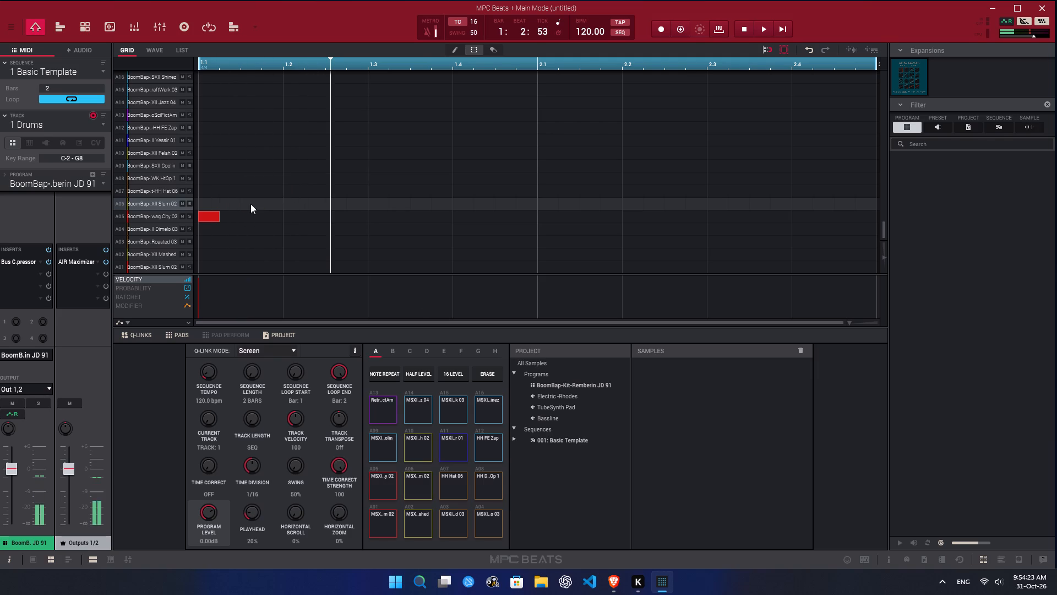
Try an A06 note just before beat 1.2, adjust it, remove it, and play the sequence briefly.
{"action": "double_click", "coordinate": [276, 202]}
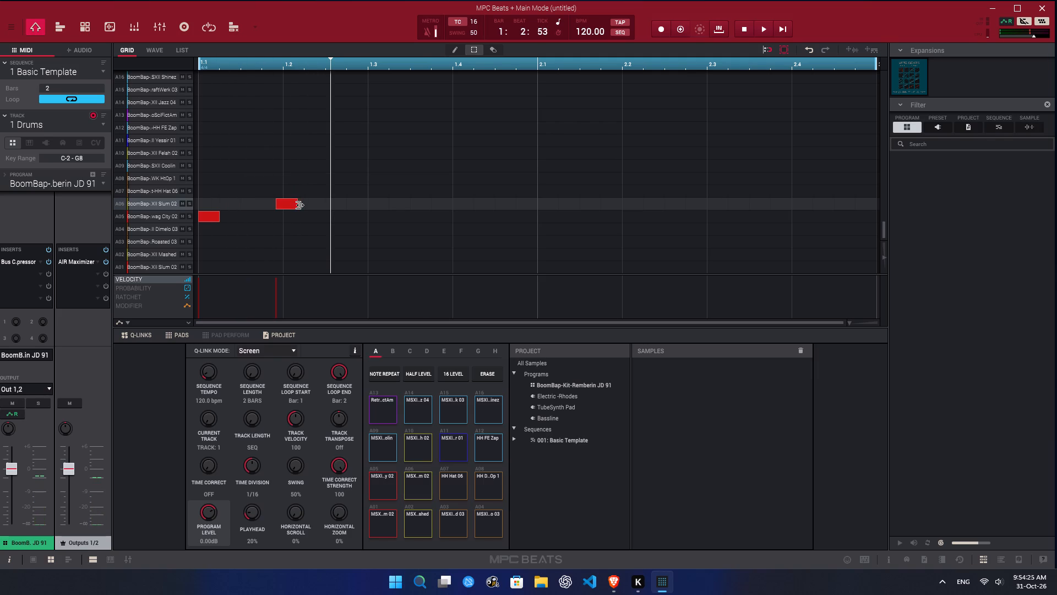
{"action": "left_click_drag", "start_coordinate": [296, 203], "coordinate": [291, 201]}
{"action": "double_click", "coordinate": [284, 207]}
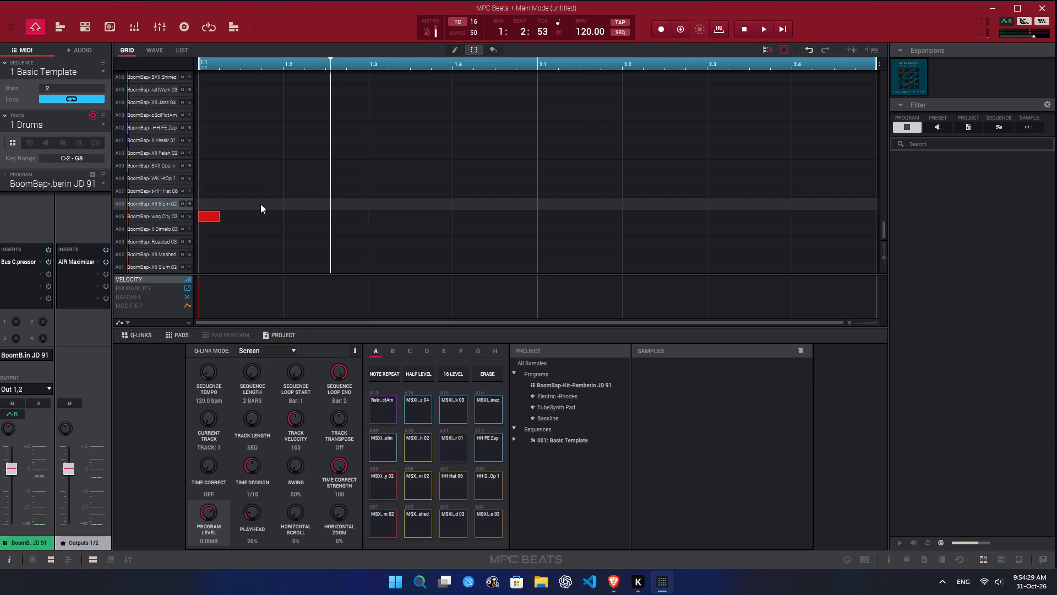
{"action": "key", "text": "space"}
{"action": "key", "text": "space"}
Add a note for pad A06 just before beat 1.2 and shift it to about 1:1:74.
{"action": "double_click", "coordinate": [270, 201]}
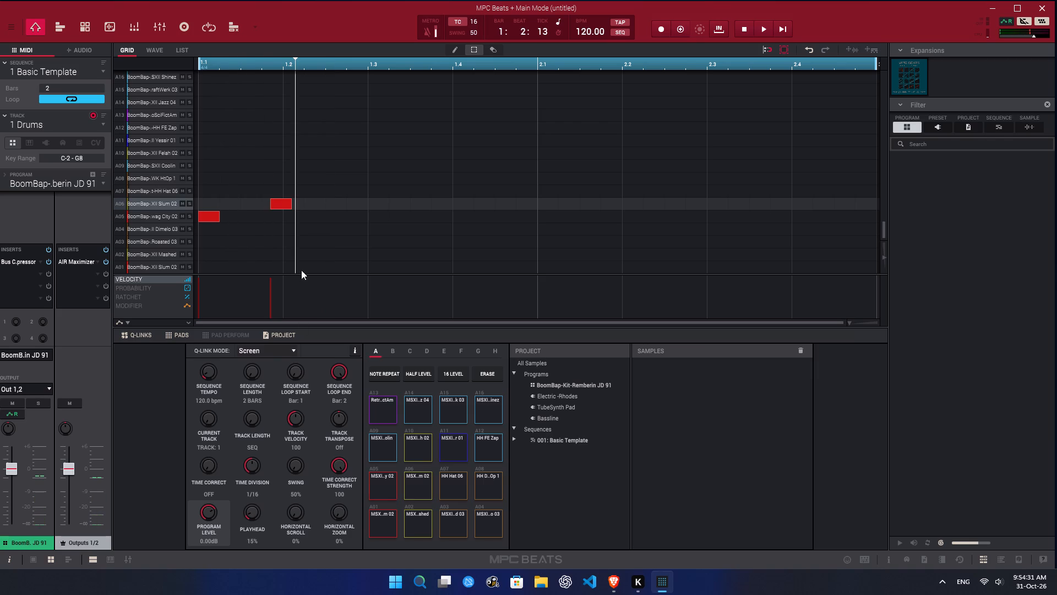
{"action": "left_click_drag", "start_coordinate": [281, 205], "coordinate": [274, 212]}
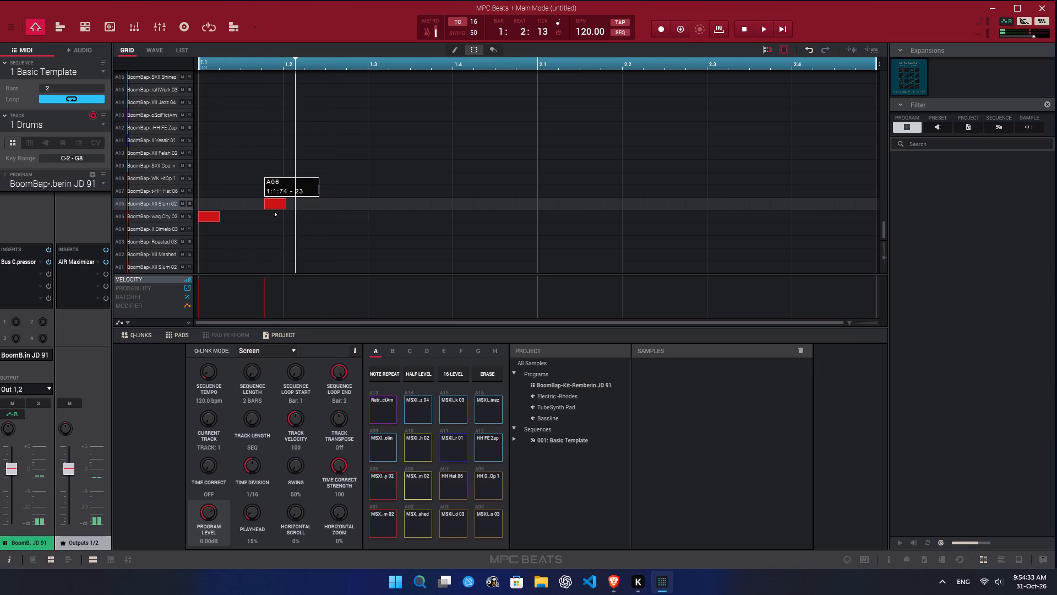
{"action": "left_click_drag", "start_coordinate": [274, 212], "coordinate": [274, 211]}
Turn Time Correct back on, snap the A06 note to the grid just before beat 1.2, and play the sequence.
{"action": "left_click", "coordinate": [454, 23]}
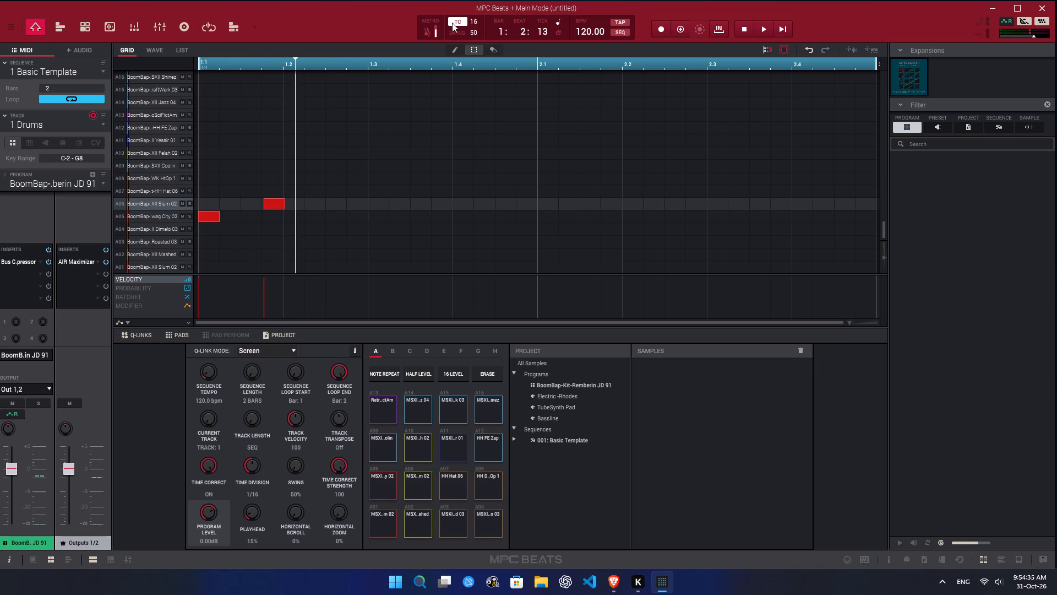
{"action": "left_click", "coordinate": [373, 24]}
{"action": "key", "text": "space"}
{"action": "key", "text": "space"}
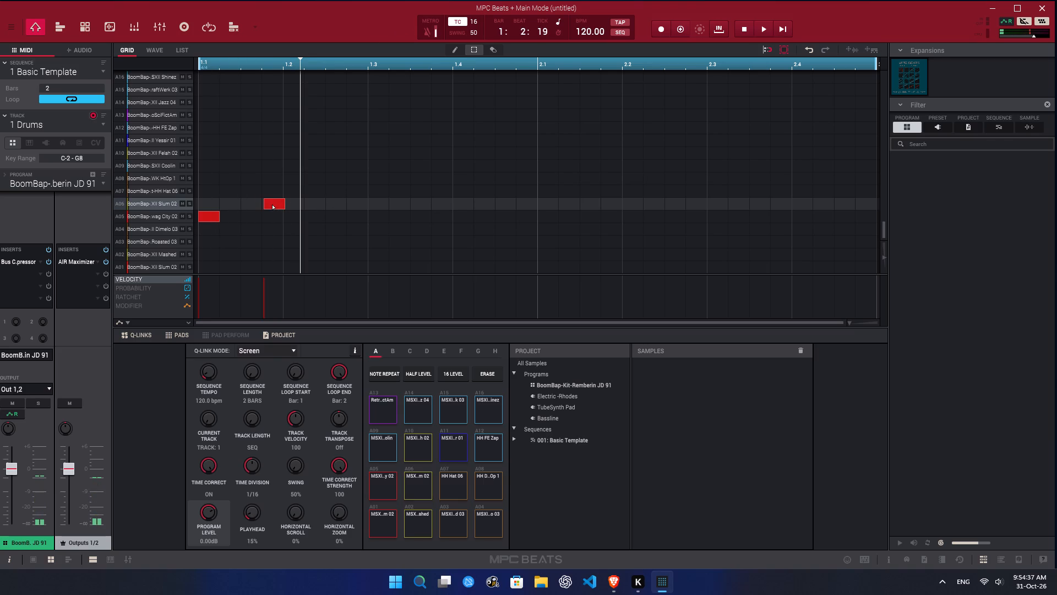
{"action": "left_click", "coordinate": [272, 204]}
{"action": "key", "text": "space"}
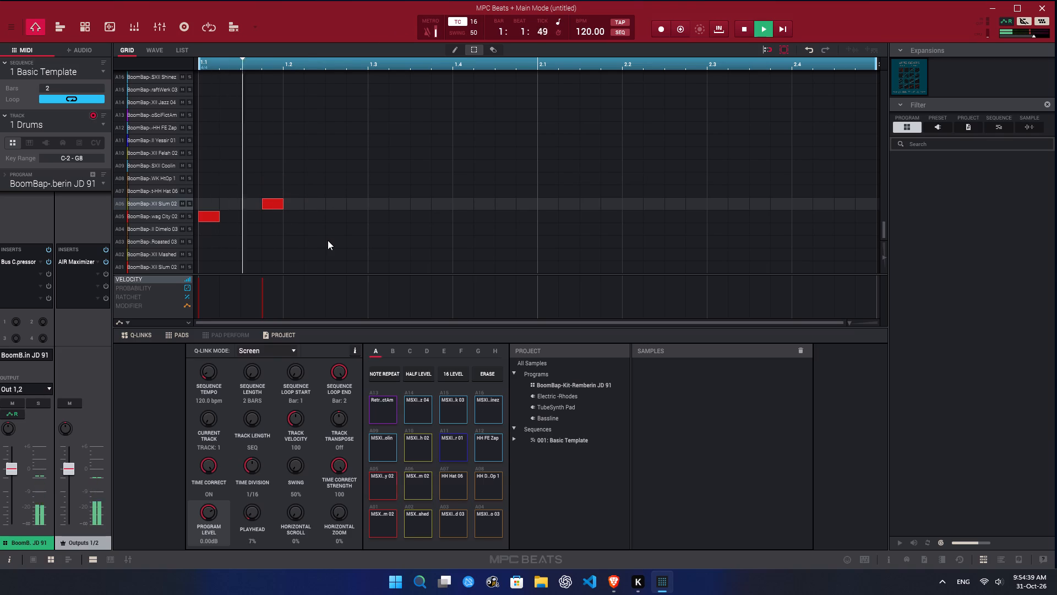
{"action": "key", "text": "space"}
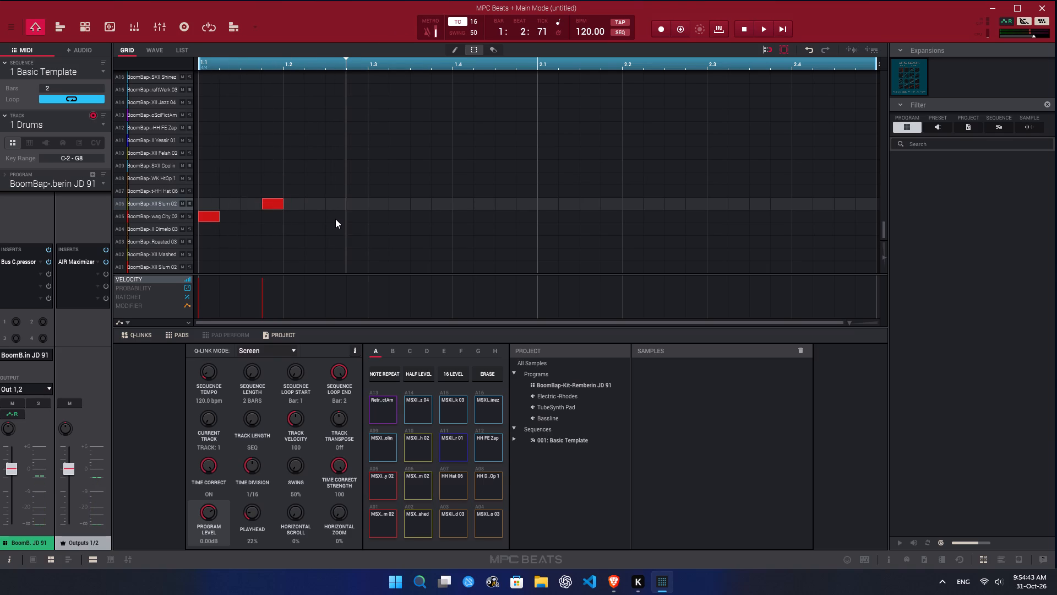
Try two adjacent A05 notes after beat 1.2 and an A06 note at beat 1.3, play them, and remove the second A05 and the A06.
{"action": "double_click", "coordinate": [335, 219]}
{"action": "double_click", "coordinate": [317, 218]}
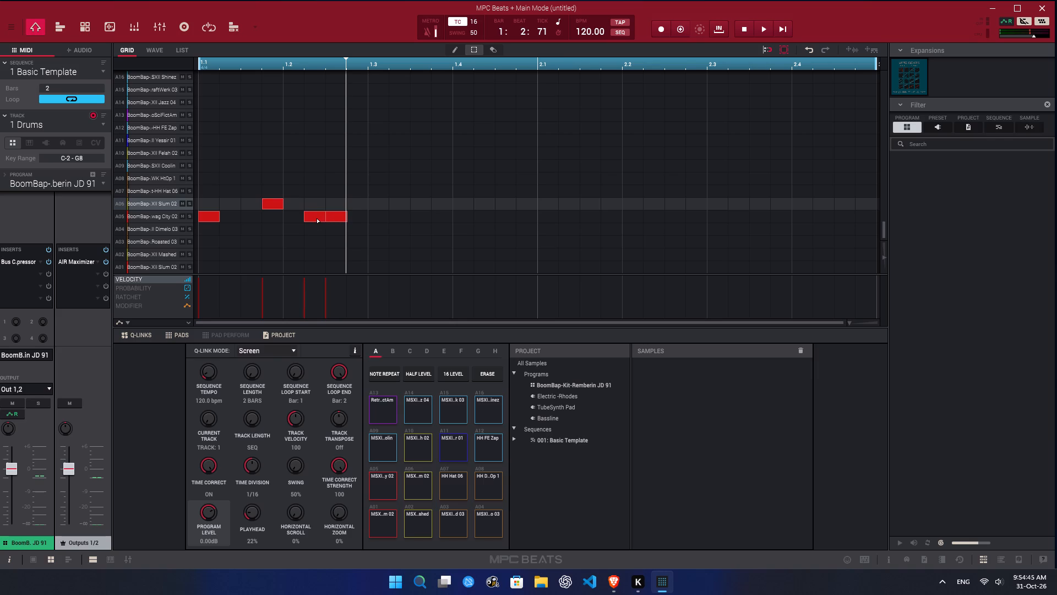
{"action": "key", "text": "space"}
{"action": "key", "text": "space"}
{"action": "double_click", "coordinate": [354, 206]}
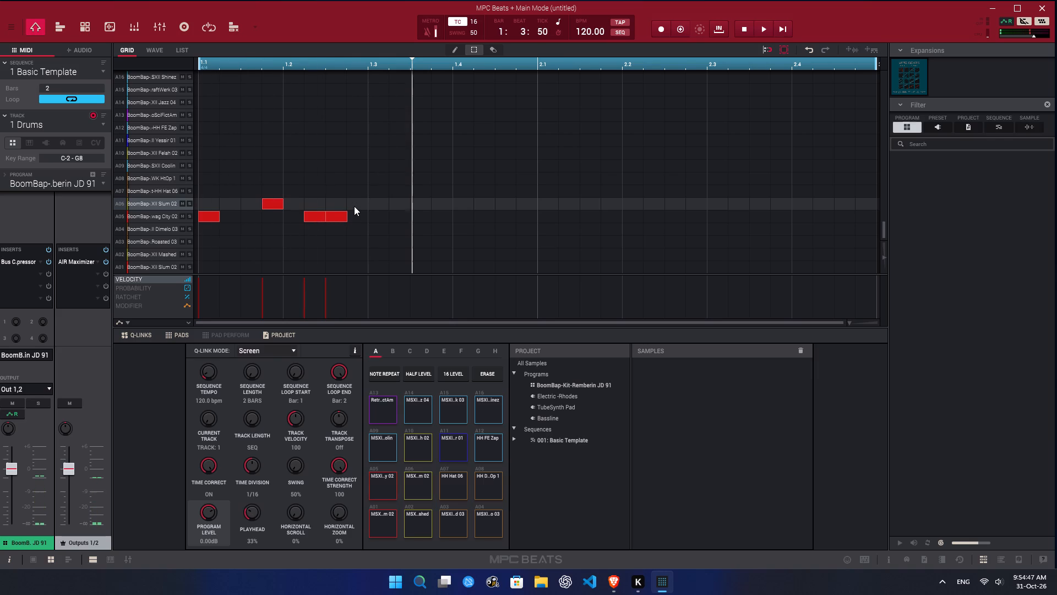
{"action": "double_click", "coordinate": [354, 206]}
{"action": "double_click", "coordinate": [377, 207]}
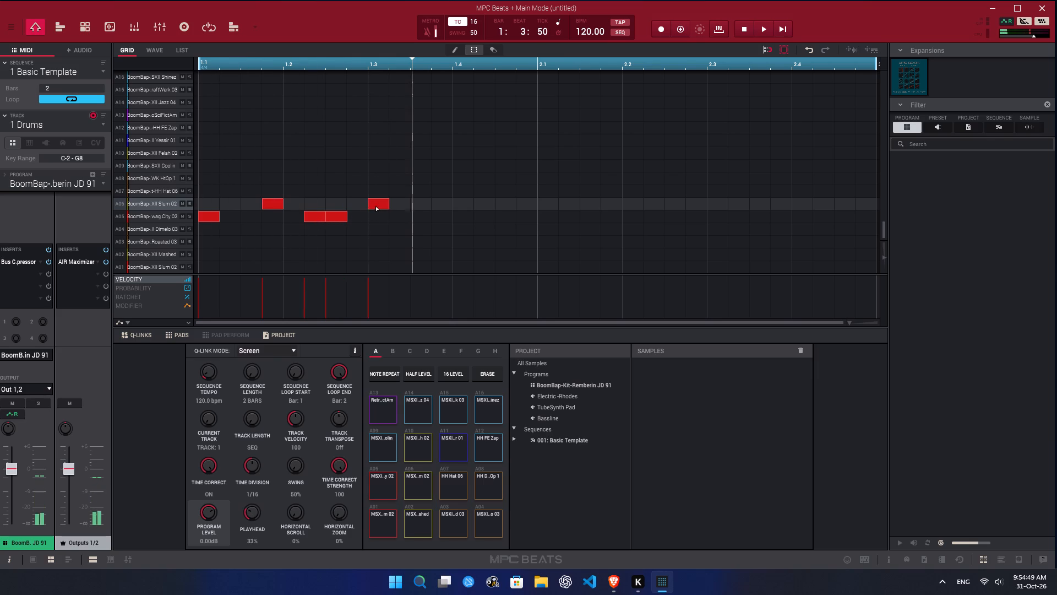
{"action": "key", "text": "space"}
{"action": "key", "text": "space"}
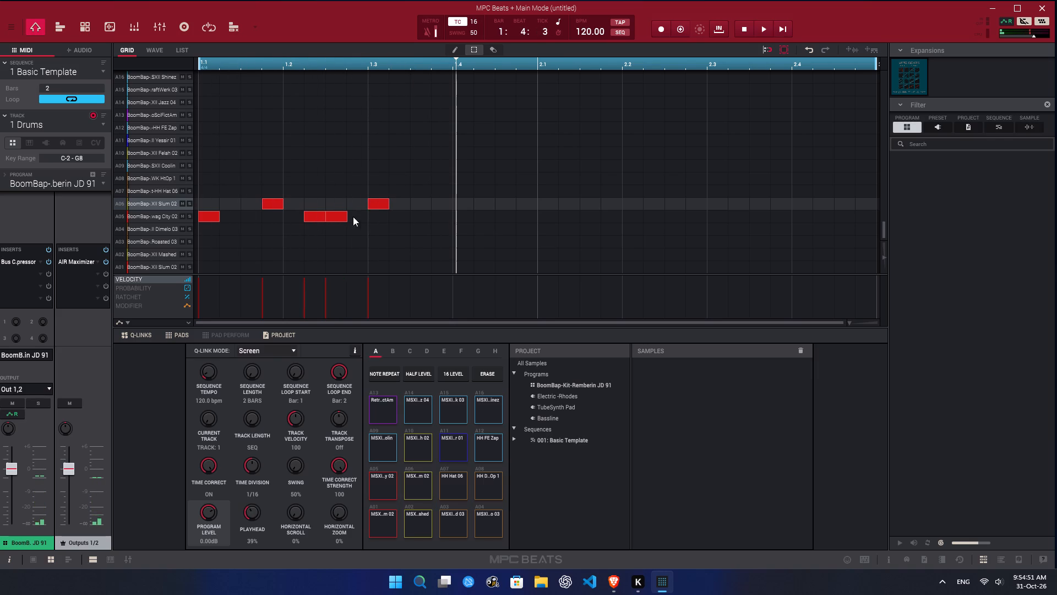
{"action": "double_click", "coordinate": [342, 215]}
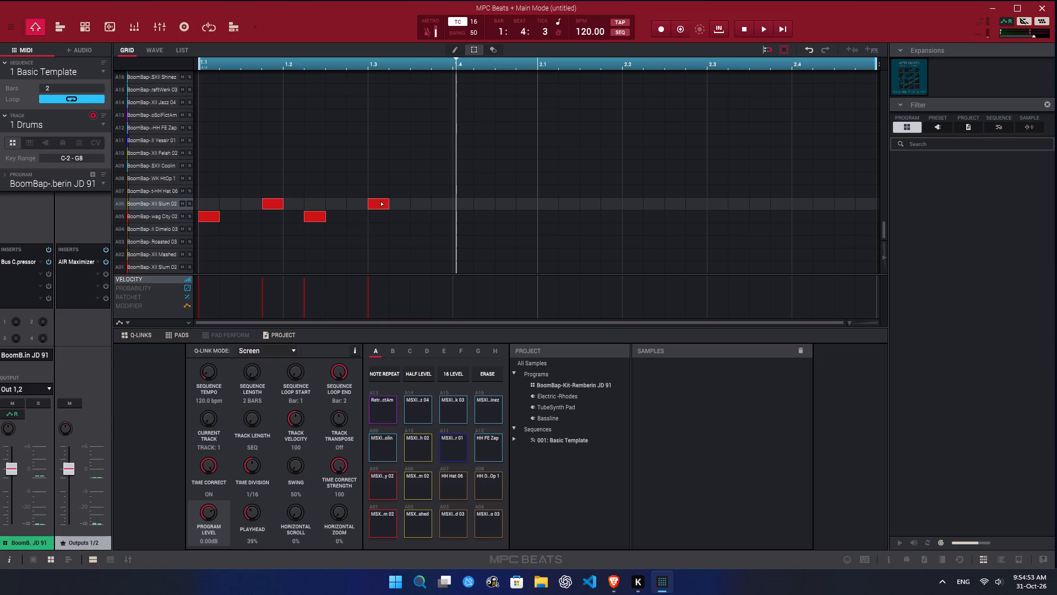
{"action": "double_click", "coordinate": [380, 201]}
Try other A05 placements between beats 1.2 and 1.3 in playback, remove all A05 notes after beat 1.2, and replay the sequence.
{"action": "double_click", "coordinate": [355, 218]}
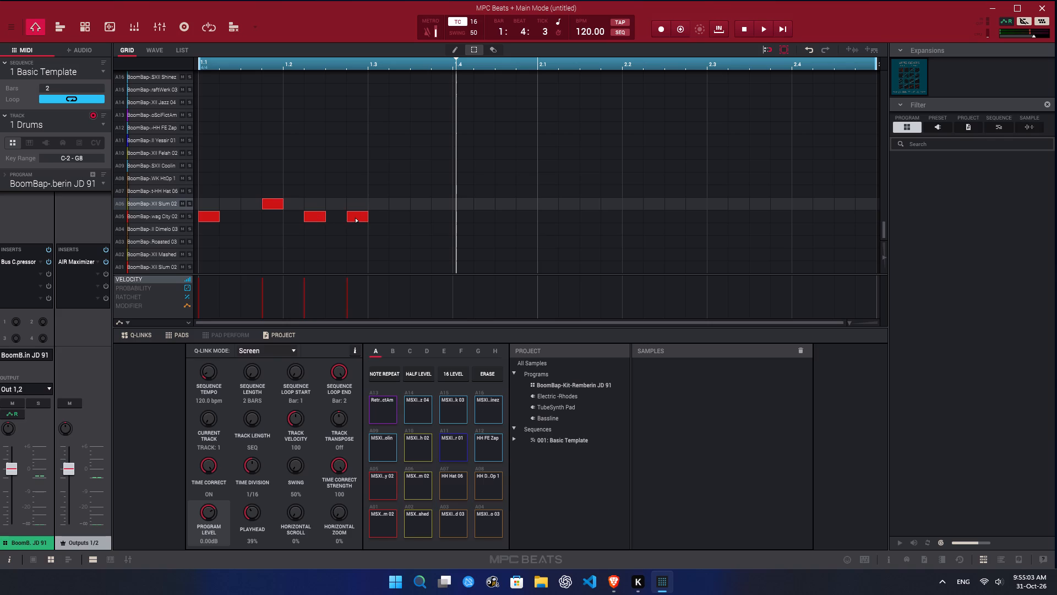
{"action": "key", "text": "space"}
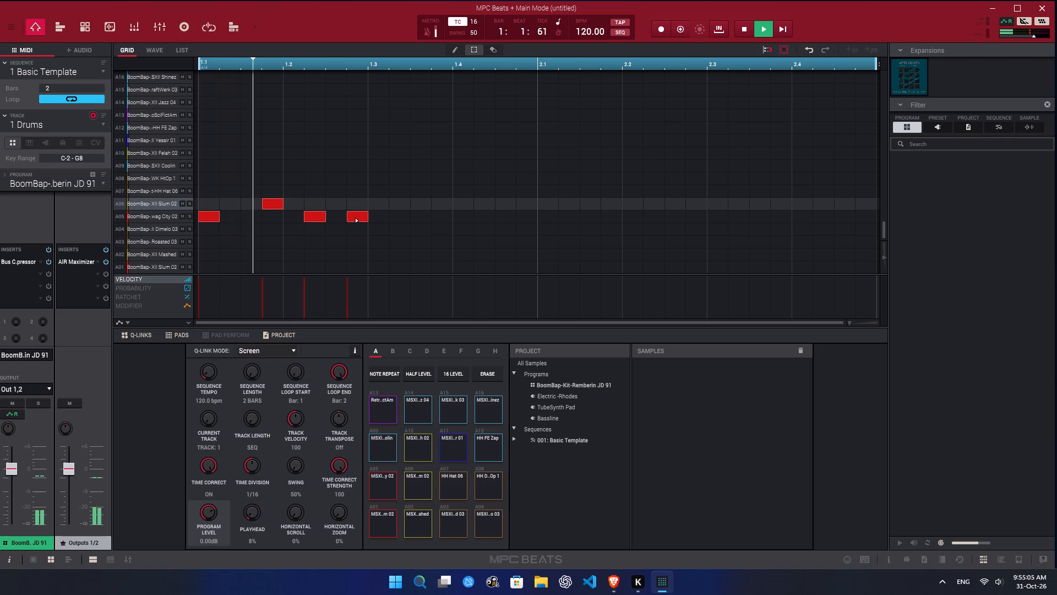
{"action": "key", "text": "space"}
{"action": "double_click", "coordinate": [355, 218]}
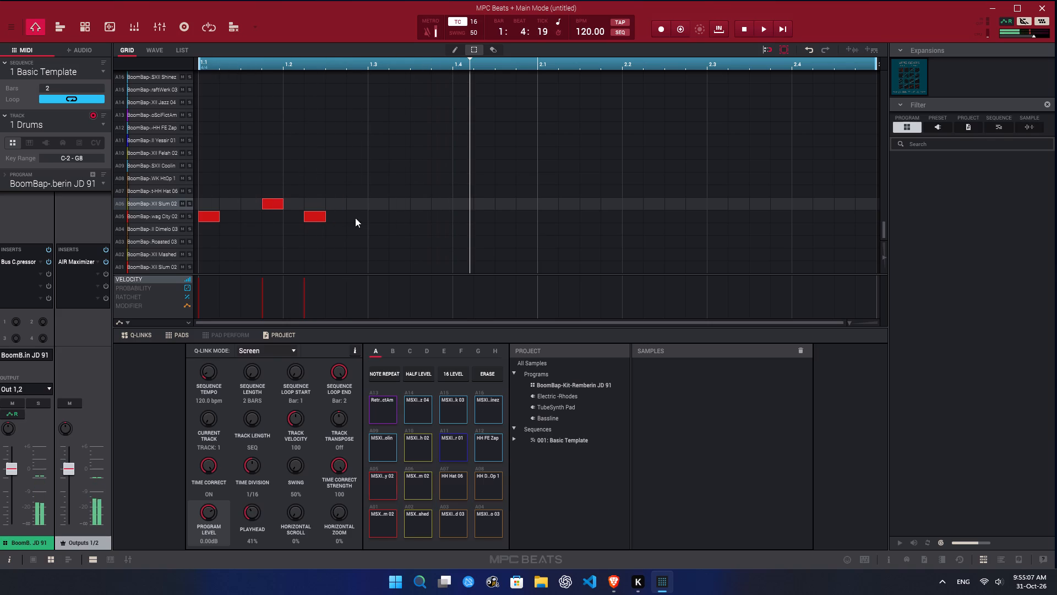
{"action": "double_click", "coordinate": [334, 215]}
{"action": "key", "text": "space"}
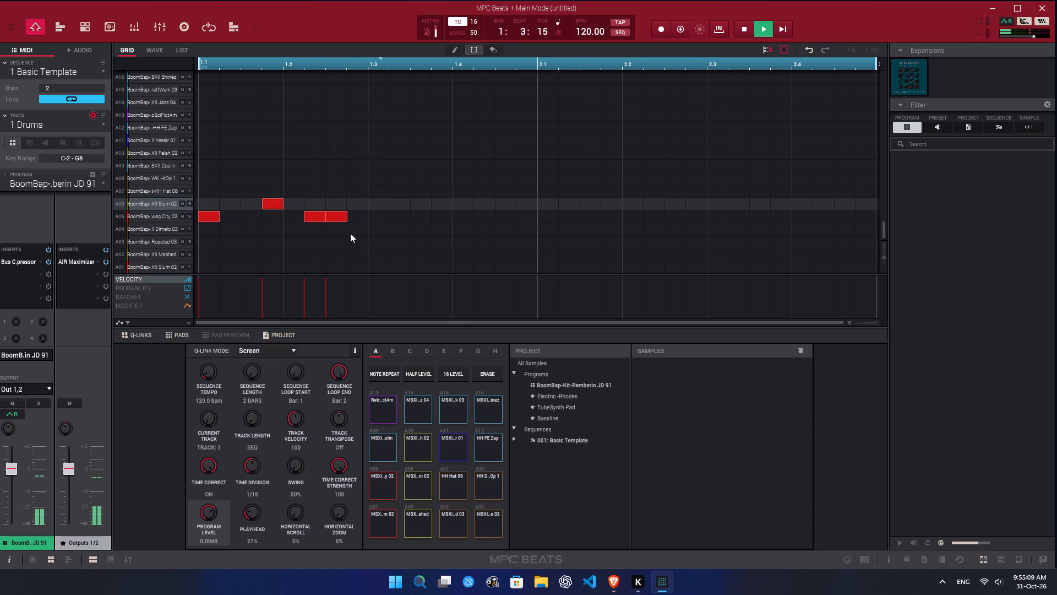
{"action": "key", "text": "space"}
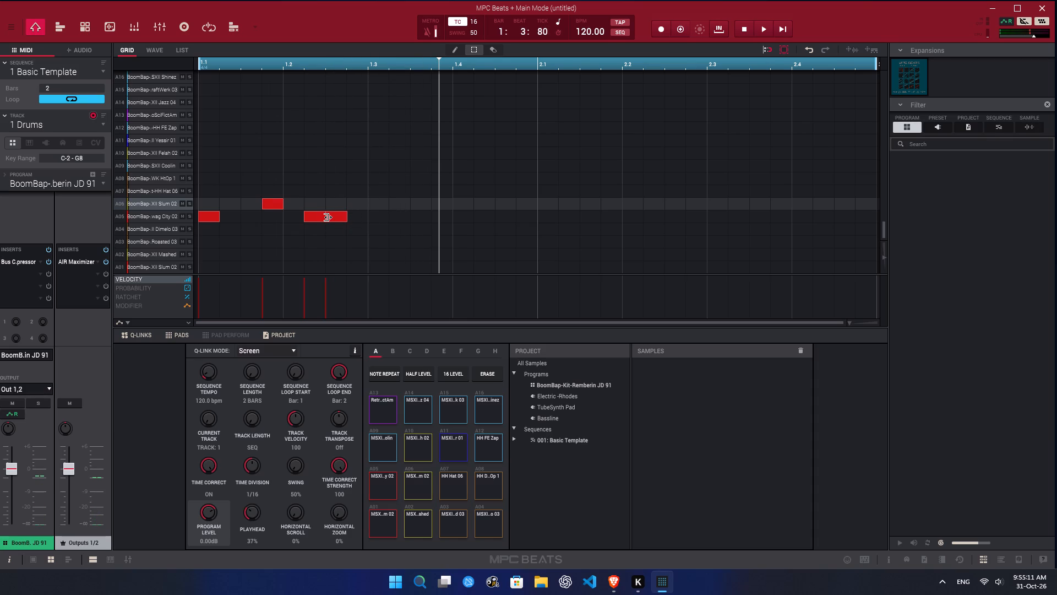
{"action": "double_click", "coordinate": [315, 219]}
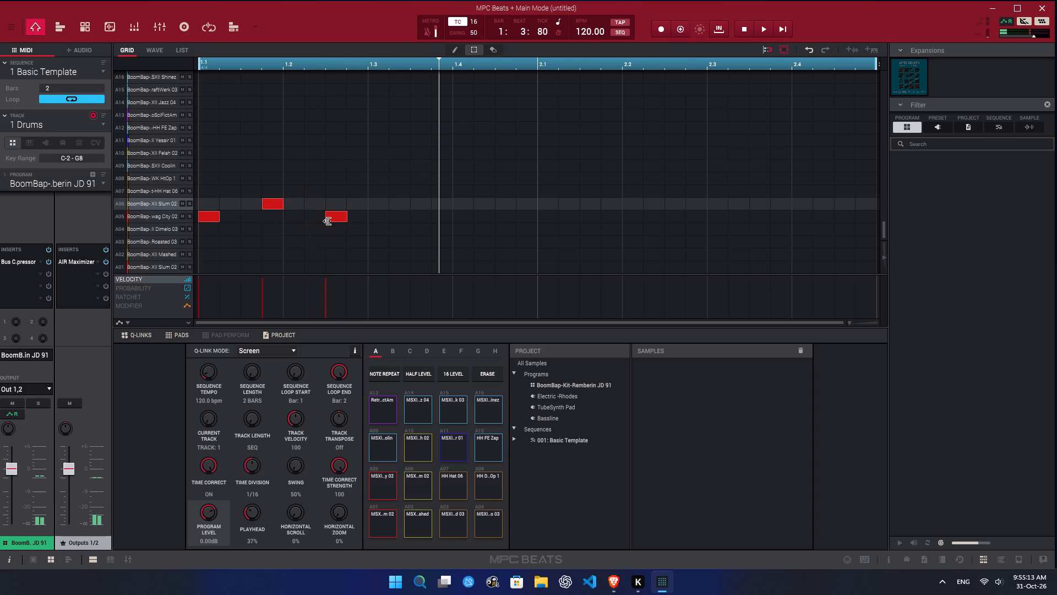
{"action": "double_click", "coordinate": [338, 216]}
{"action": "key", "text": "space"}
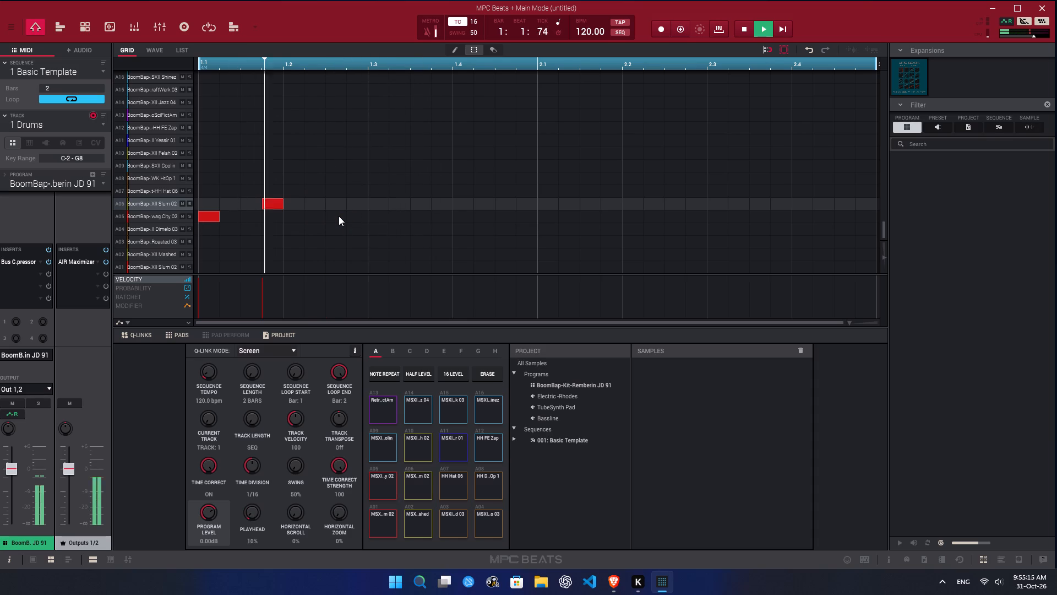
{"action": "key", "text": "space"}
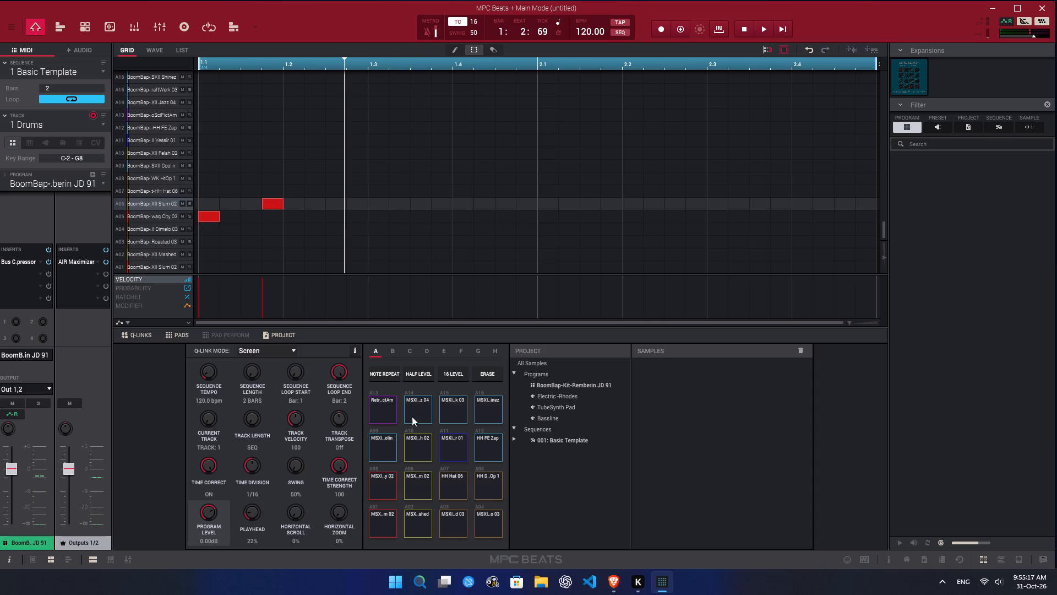
Show the samples of the BoomBap-Kit-Remberin JD 91 program and audition pads A05, A01 and A06.
{"action": "double_click", "coordinate": [564, 386]}
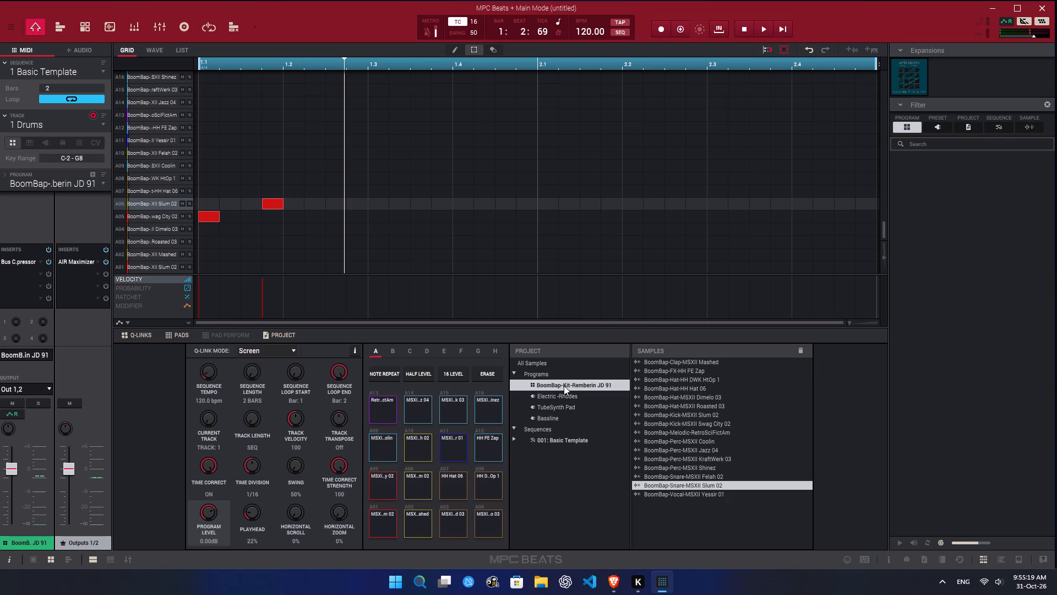
{"action": "double_click", "coordinate": [564, 386]}
{"action": "left_click", "coordinate": [388, 496]}
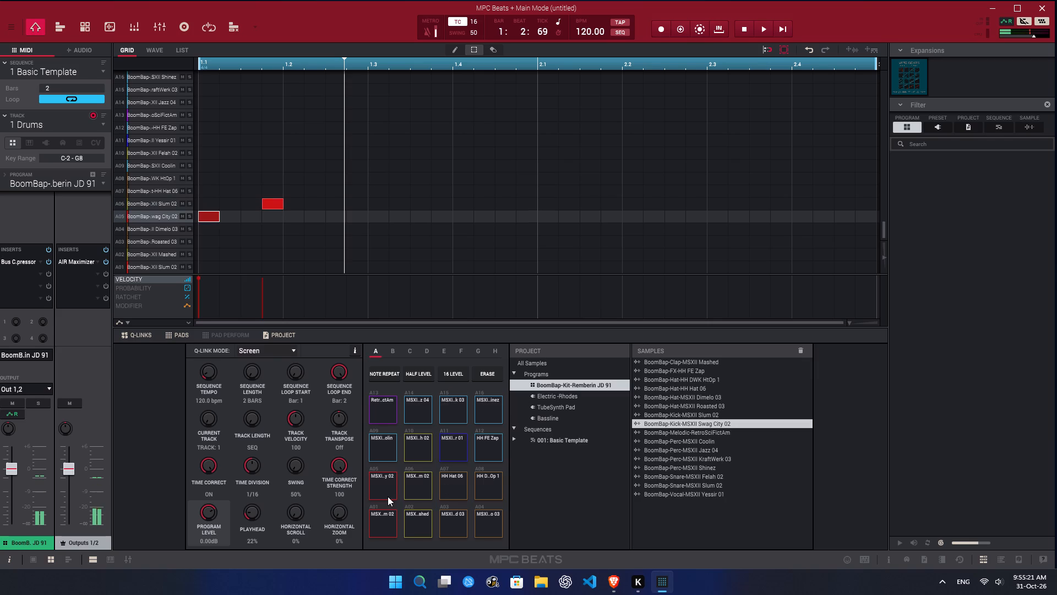
{"action": "left_click", "coordinate": [384, 526]}
{"action": "left_click", "coordinate": [419, 484]}
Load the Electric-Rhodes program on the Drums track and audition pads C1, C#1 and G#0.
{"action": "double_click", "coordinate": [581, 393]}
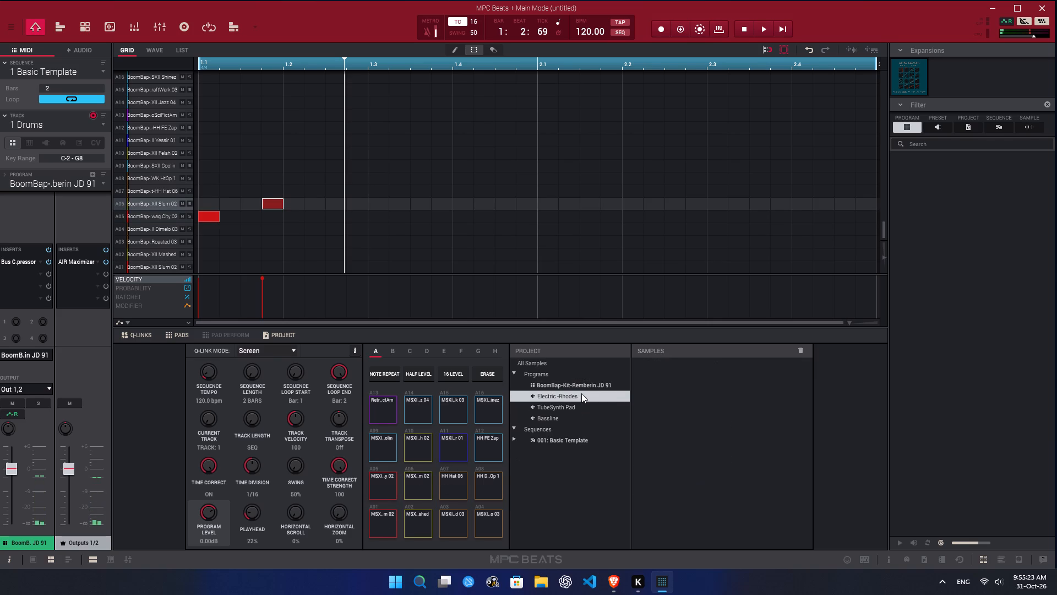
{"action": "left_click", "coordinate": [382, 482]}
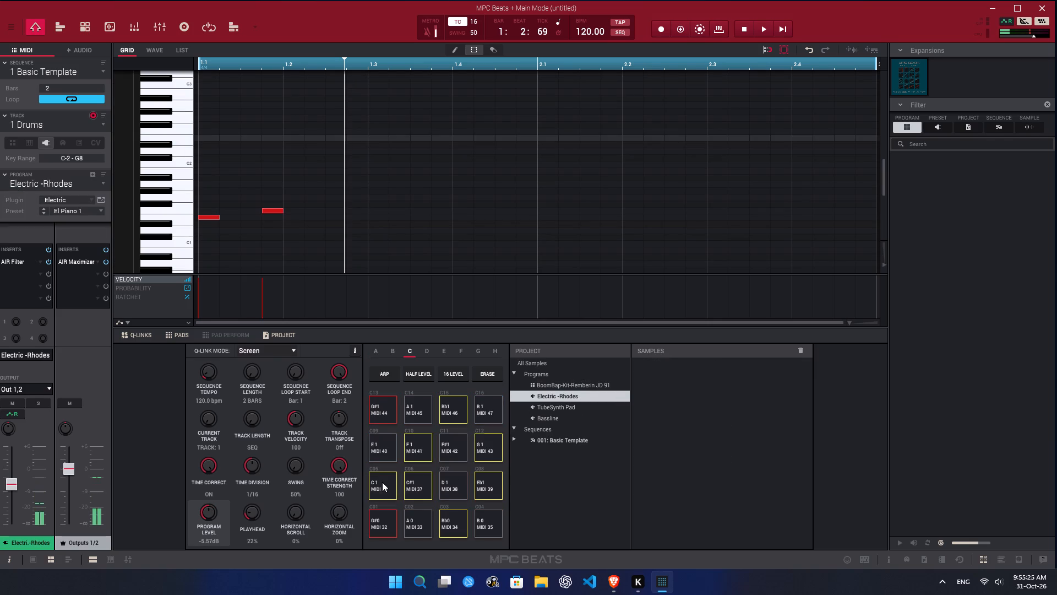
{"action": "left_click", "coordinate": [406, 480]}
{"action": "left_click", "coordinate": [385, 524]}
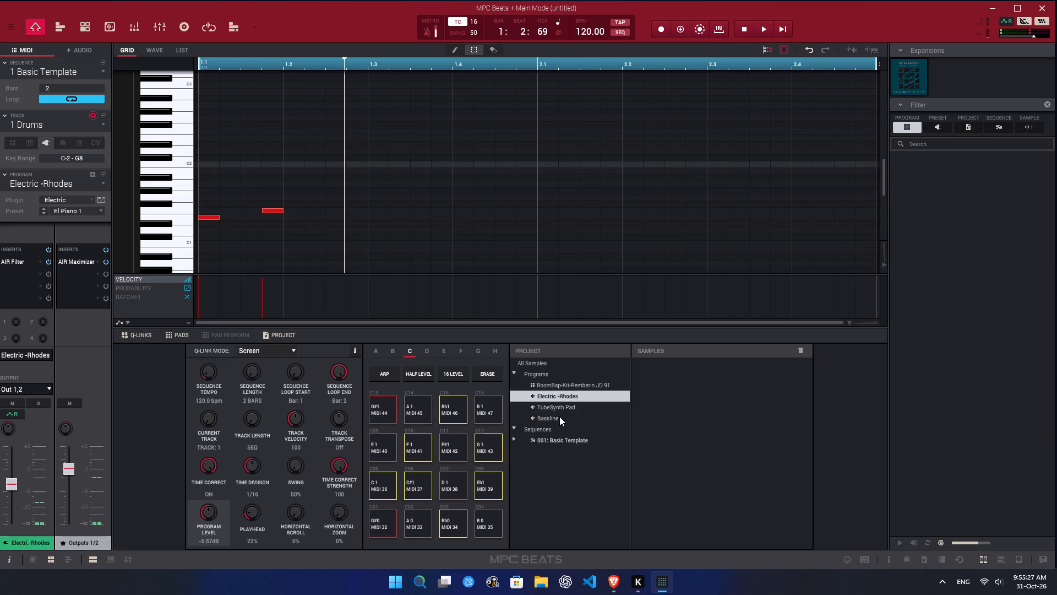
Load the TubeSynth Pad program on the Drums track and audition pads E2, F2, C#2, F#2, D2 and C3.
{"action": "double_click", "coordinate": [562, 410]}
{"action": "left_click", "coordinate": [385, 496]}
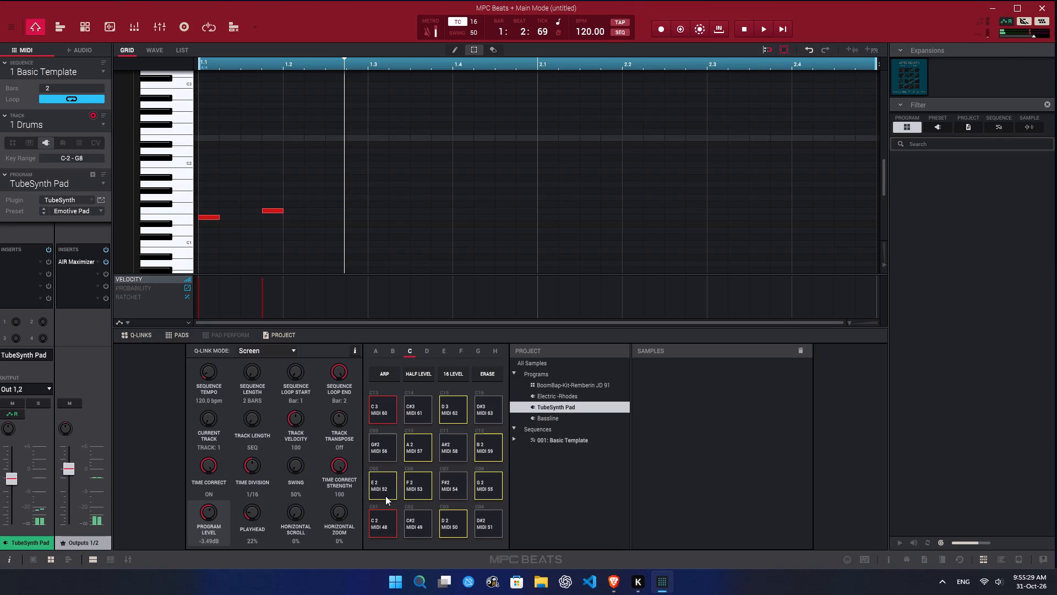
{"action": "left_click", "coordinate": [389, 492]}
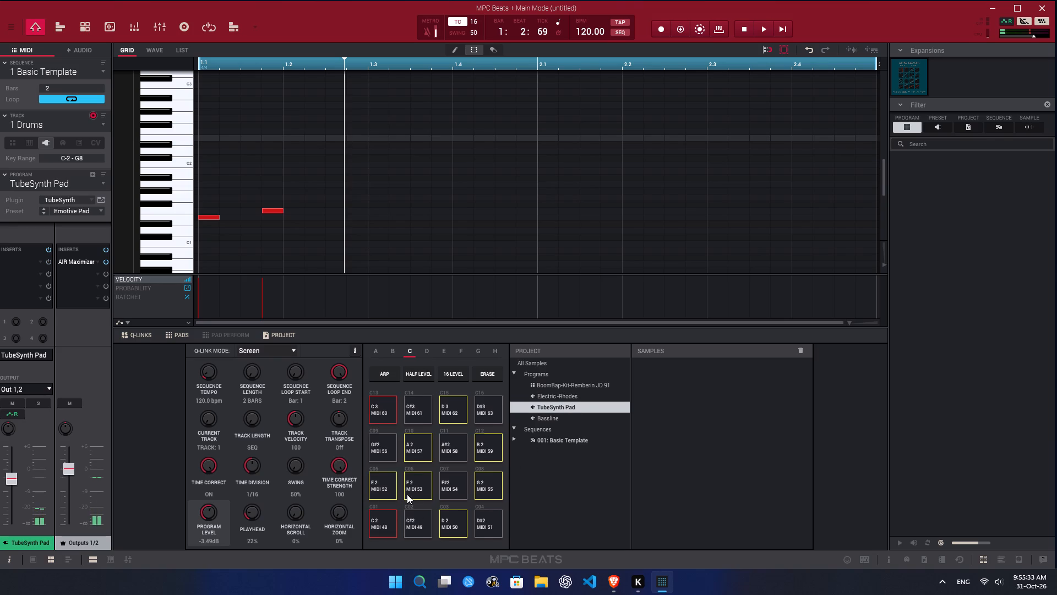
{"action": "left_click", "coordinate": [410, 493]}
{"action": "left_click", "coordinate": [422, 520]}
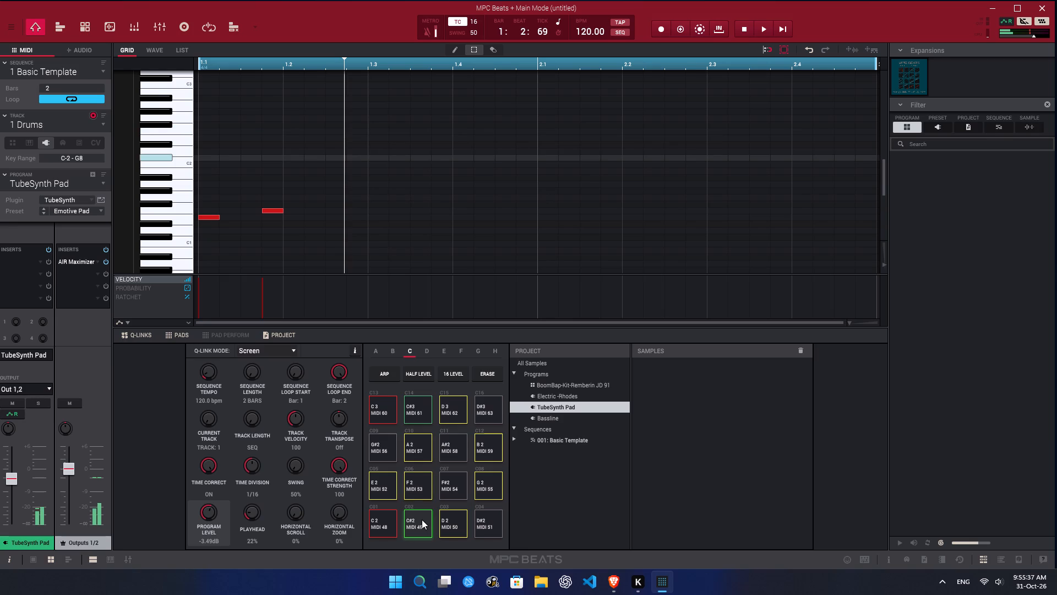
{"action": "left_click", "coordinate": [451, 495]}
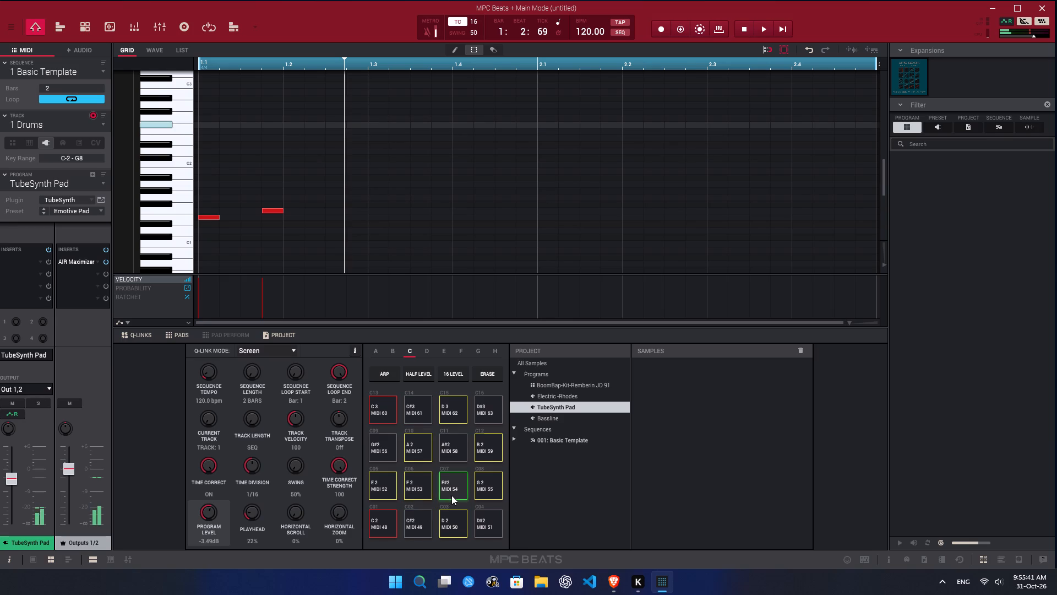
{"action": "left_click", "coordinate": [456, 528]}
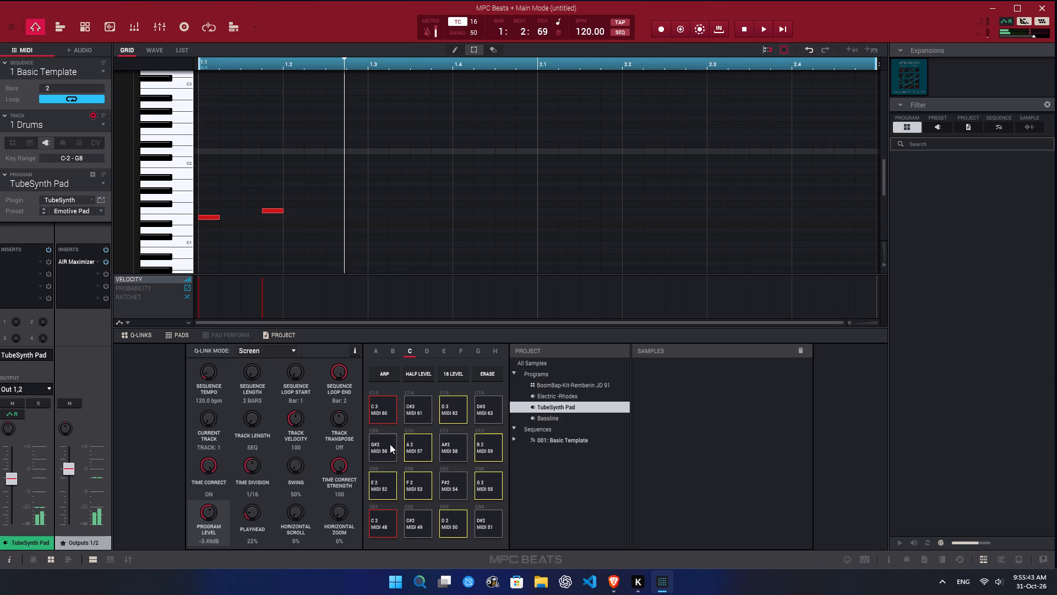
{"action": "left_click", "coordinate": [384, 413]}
Check the 16 Levels settings, close them unchanged, and turn on Erase for the pads.
{"action": "left_click", "coordinate": [455, 374]}
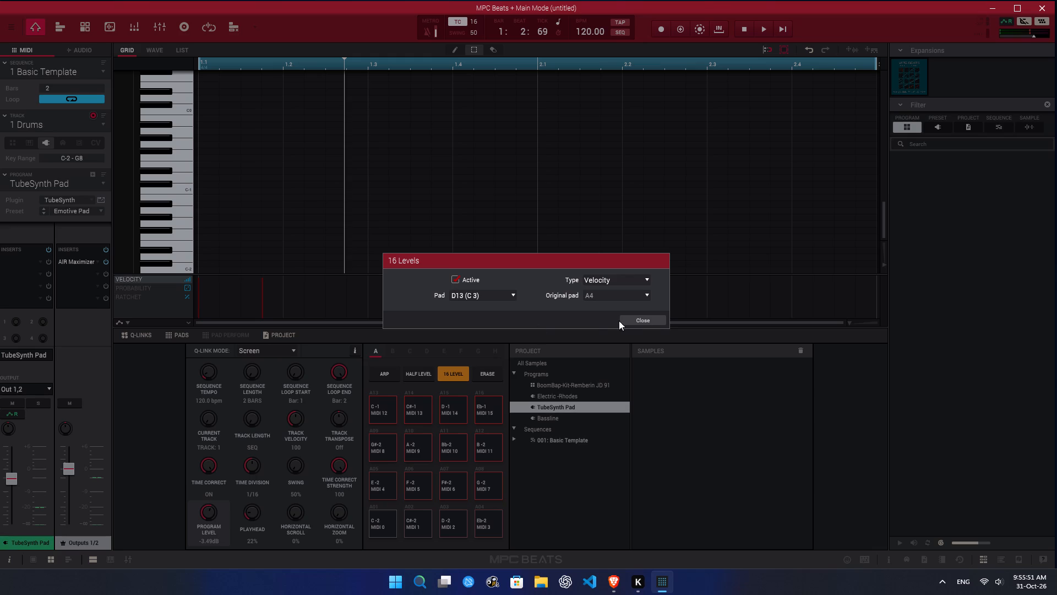
{"action": "left_click", "coordinate": [655, 320]}
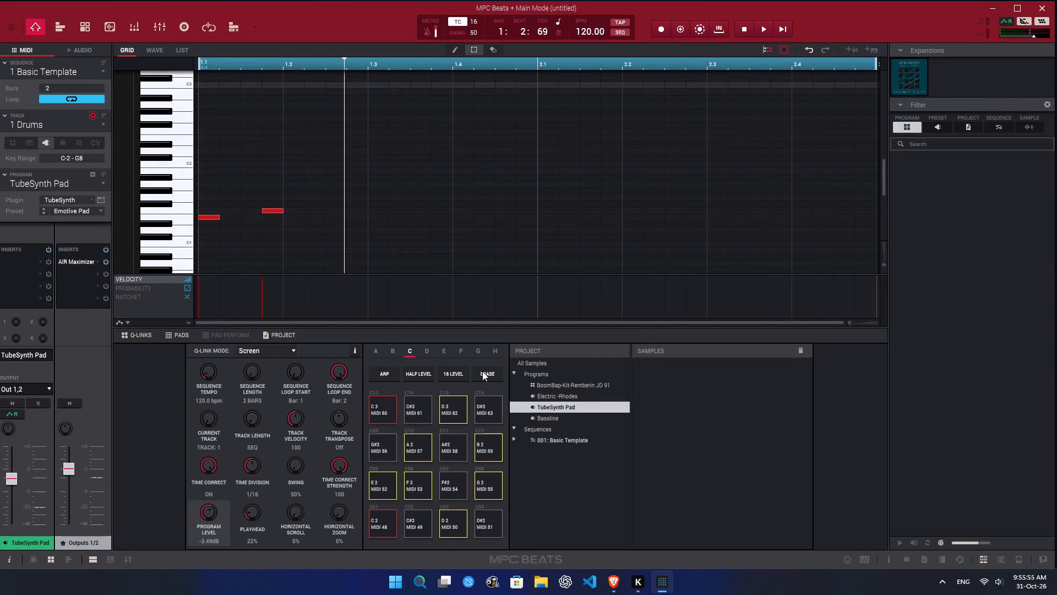
{"action": "left_click", "coordinate": [482, 371]}
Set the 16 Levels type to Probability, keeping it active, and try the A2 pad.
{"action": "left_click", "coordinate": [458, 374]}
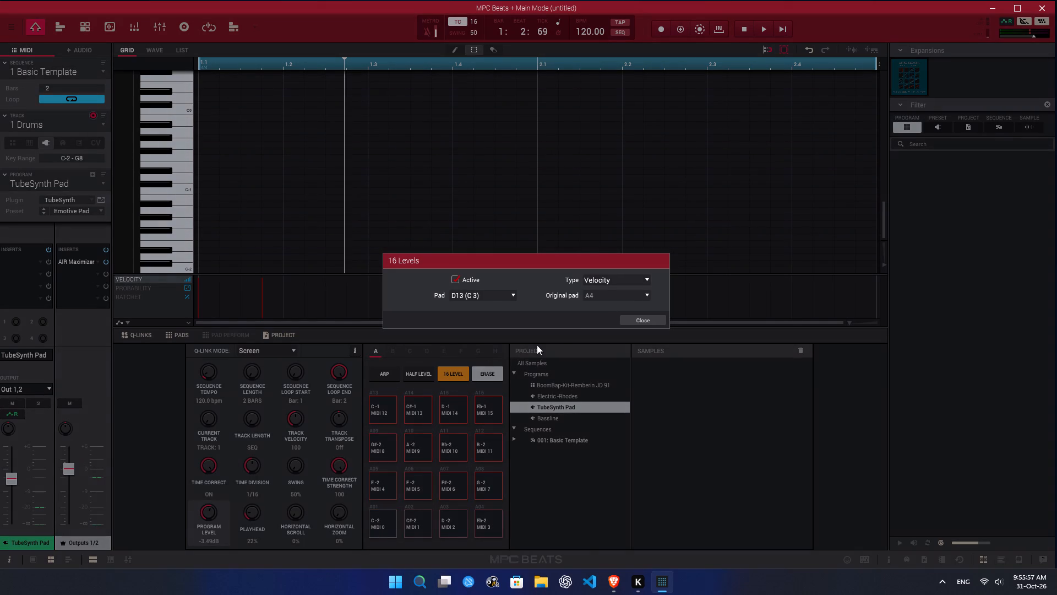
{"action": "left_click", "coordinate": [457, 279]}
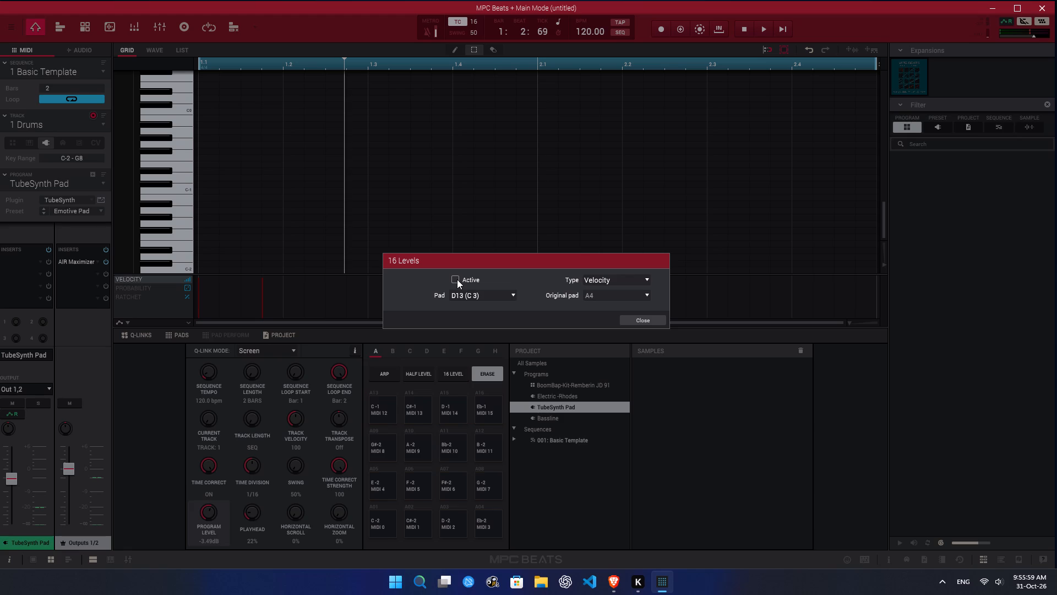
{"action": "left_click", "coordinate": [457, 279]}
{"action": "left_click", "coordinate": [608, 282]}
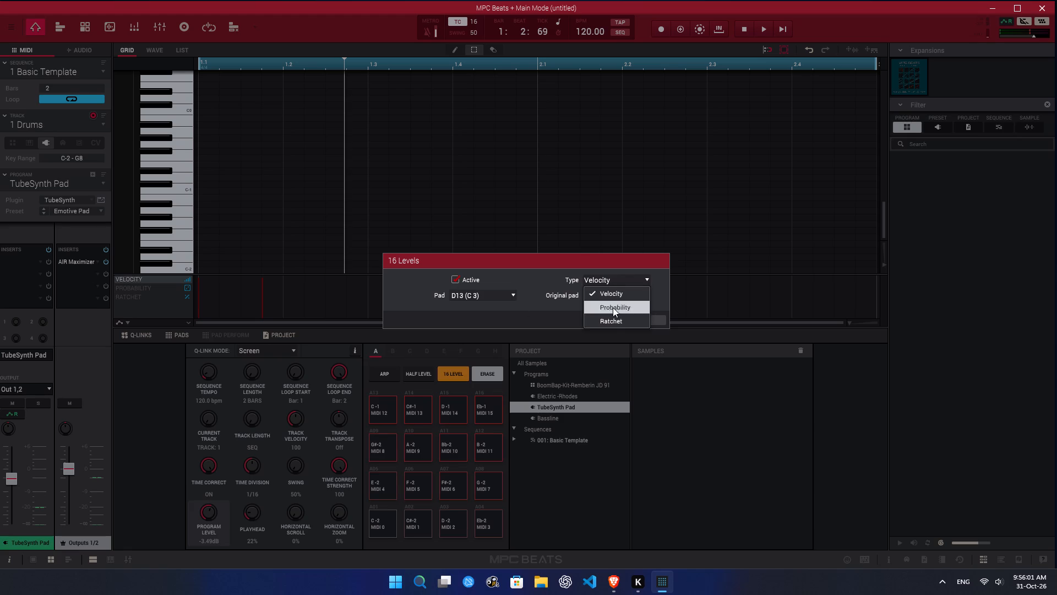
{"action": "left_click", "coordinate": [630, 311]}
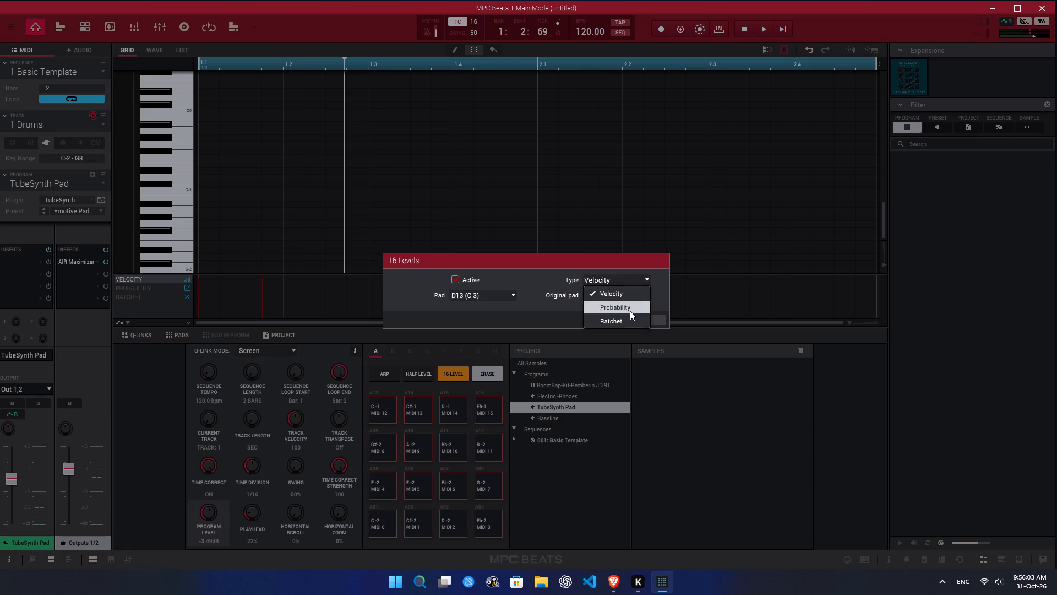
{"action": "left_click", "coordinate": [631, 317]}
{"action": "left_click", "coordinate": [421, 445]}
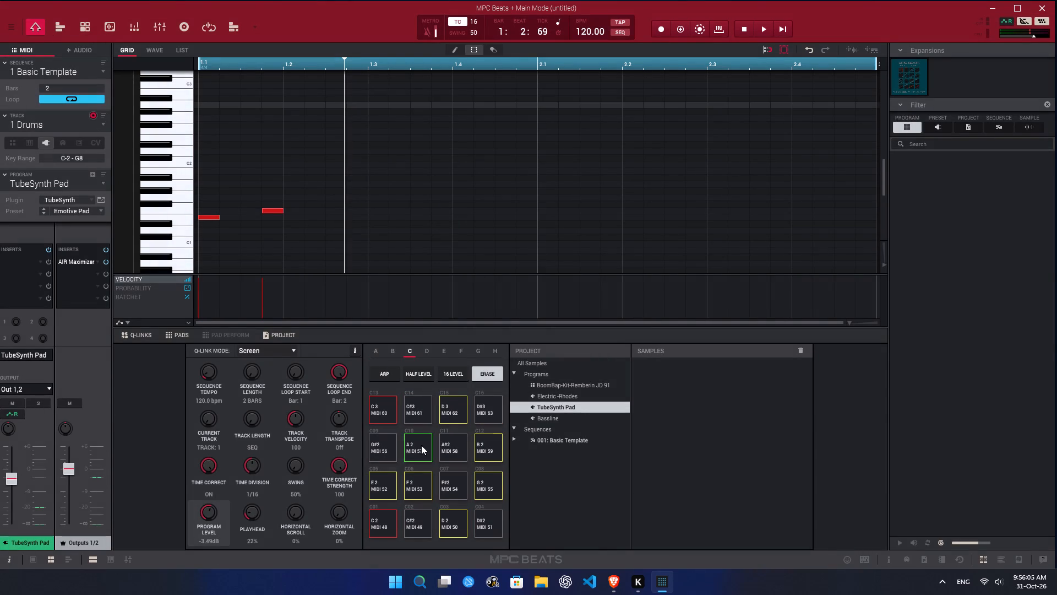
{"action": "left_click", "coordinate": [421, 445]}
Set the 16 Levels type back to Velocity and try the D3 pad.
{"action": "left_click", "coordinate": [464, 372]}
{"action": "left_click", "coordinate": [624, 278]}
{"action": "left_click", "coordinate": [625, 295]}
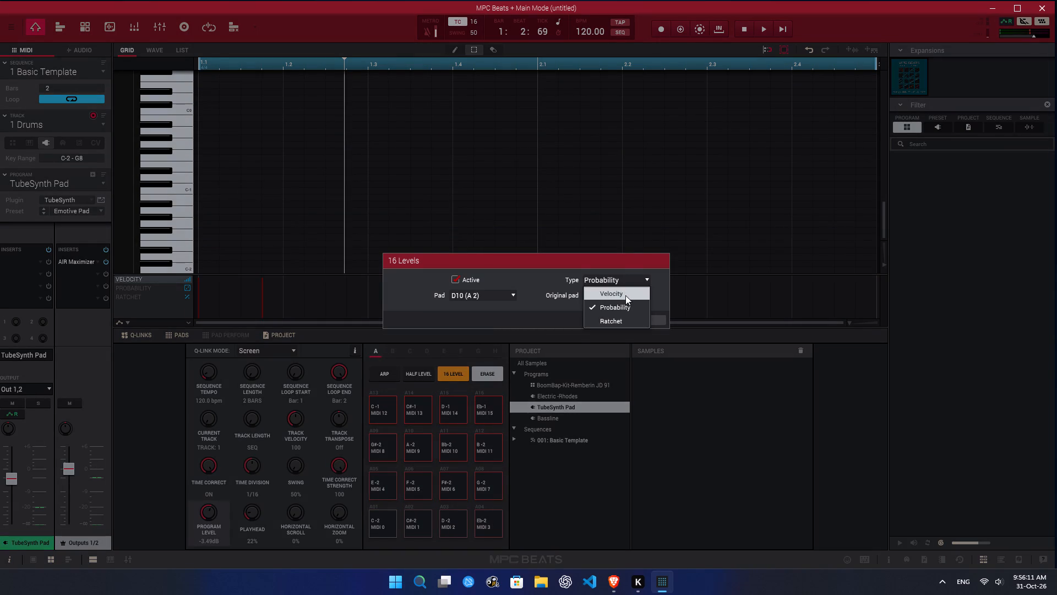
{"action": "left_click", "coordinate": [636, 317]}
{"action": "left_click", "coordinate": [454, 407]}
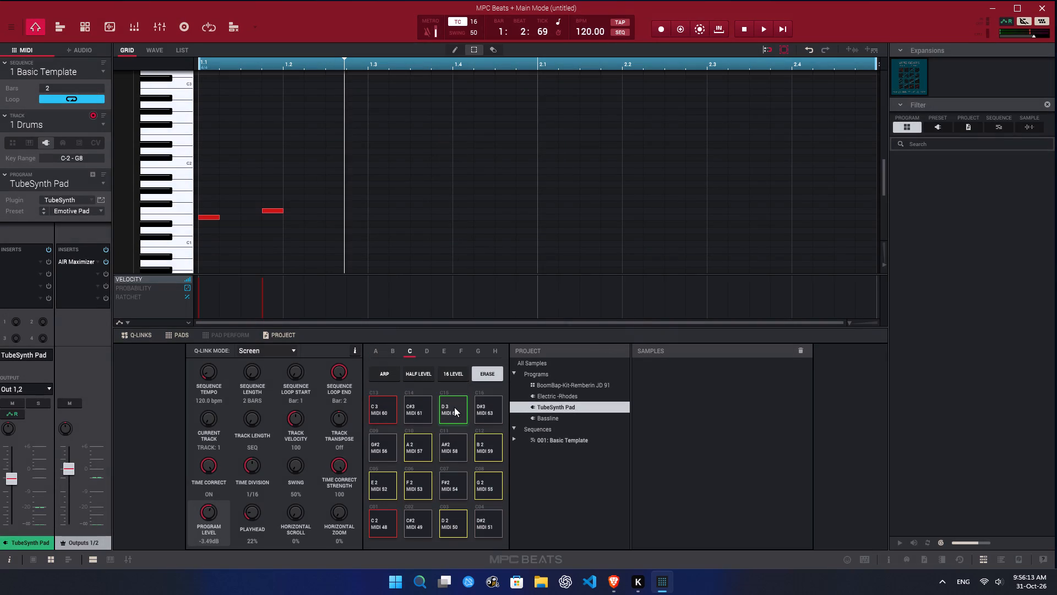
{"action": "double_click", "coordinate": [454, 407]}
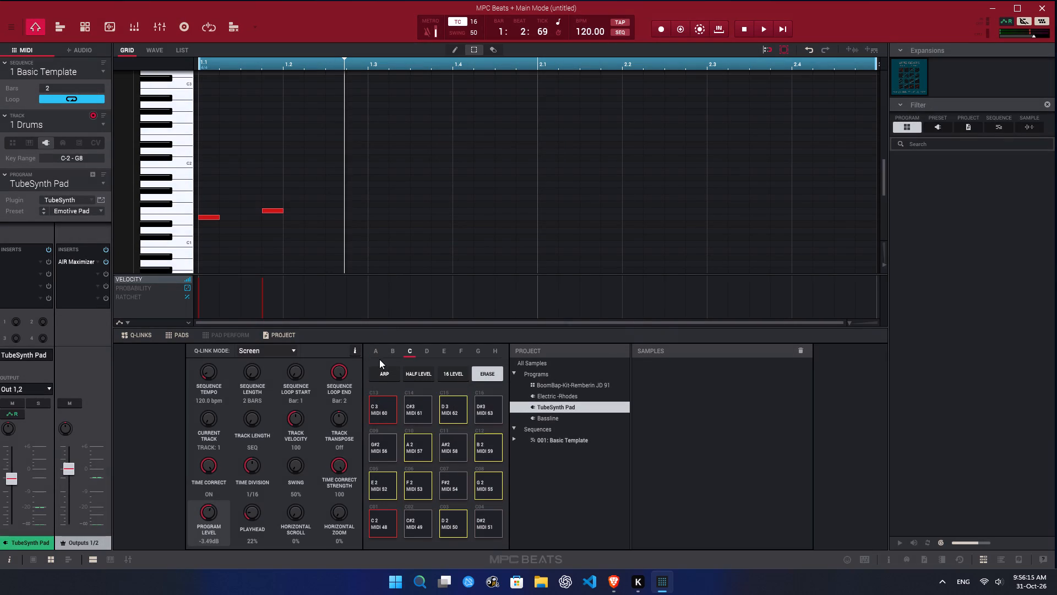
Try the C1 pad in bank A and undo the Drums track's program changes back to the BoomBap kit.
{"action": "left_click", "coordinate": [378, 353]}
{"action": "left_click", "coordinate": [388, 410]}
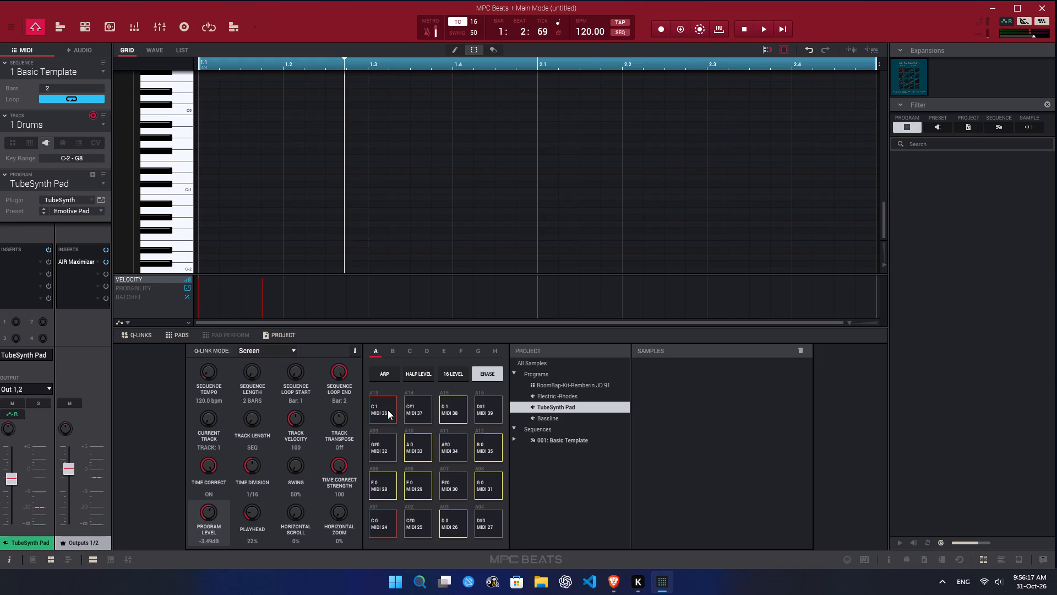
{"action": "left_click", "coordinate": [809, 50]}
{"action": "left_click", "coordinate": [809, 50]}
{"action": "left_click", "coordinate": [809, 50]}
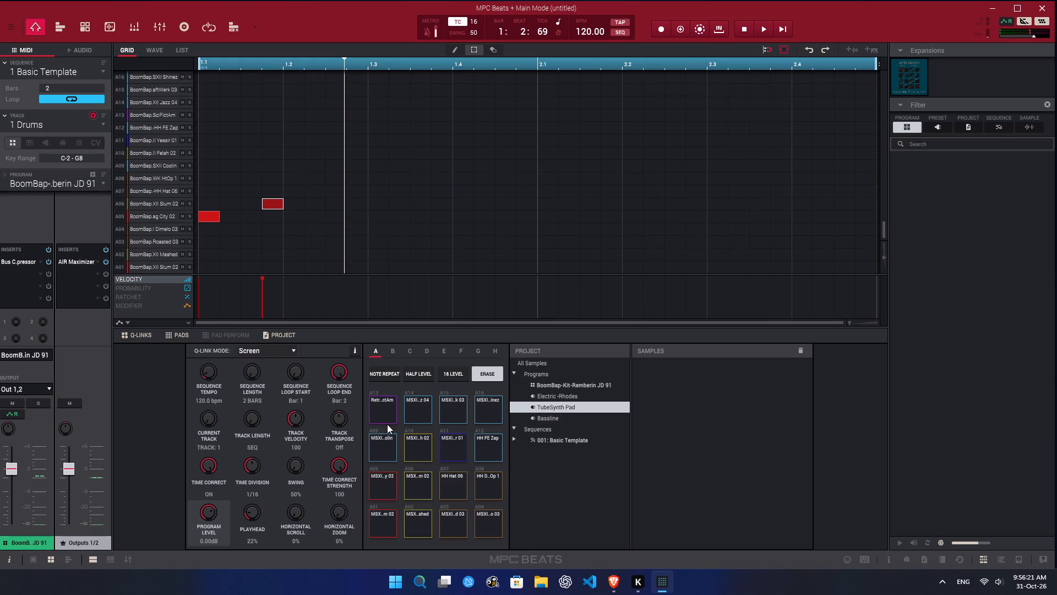
Audition pad A13, undo several more actions, and audition pad A16 in the BoomBap kit.
{"action": "left_click", "coordinate": [372, 412]}
{"action": "left_click", "coordinate": [372, 412]}
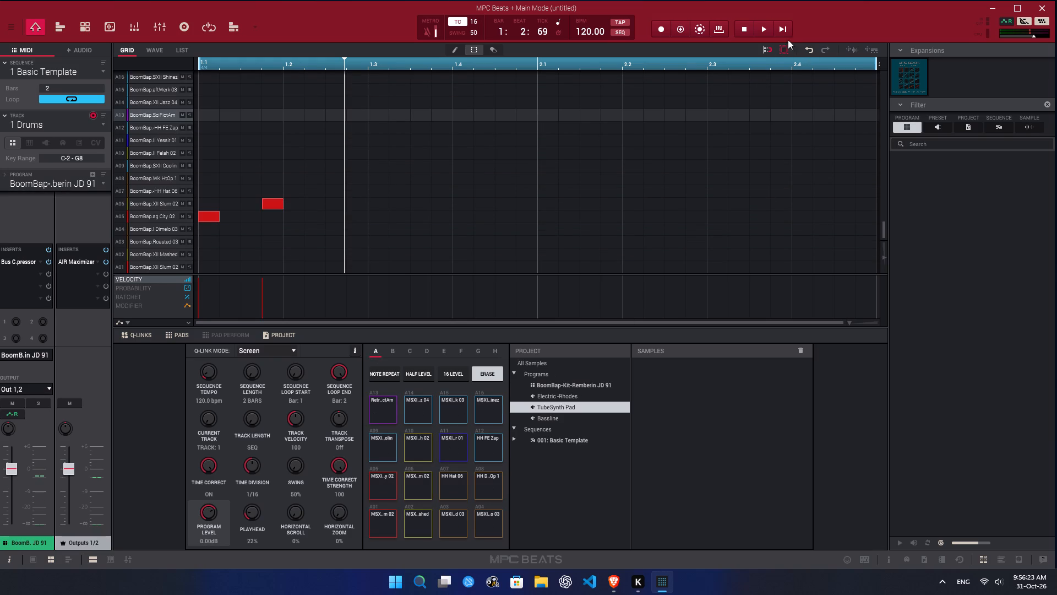
{"action": "left_click", "coordinate": [804, 50]}
{"action": "left_click", "coordinate": [811, 51]}
{"action": "double_click", "coordinate": [811, 51]}
{"action": "left_click", "coordinate": [492, 413]}
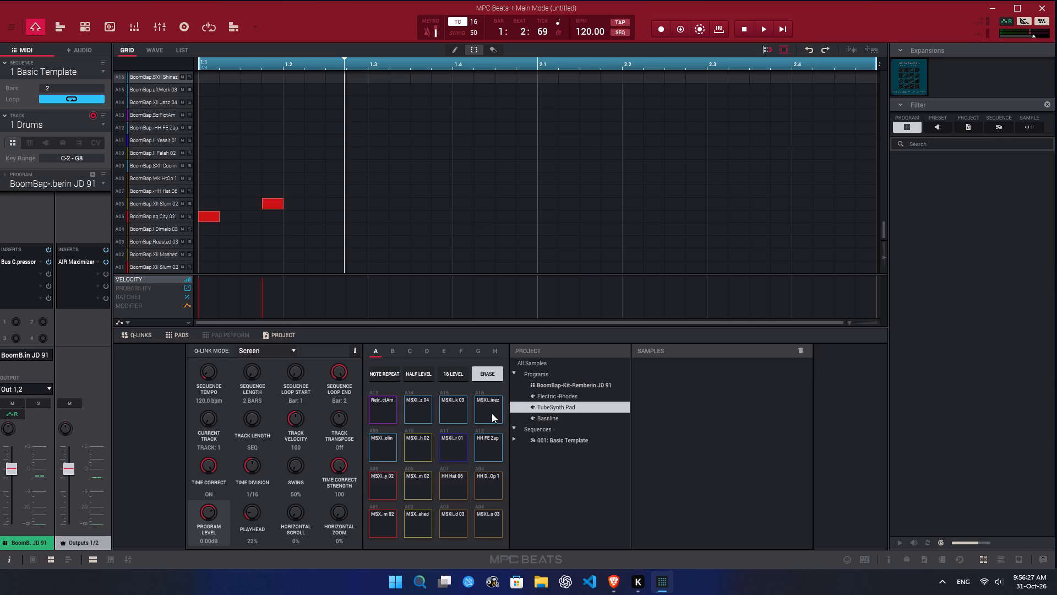
Show the samples of the BoomBap-Kit-Remberin JD 91 program, audition pads A05 and A01, and try adjusting the sample preview volume.
{"action": "double_click", "coordinate": [576, 383]}
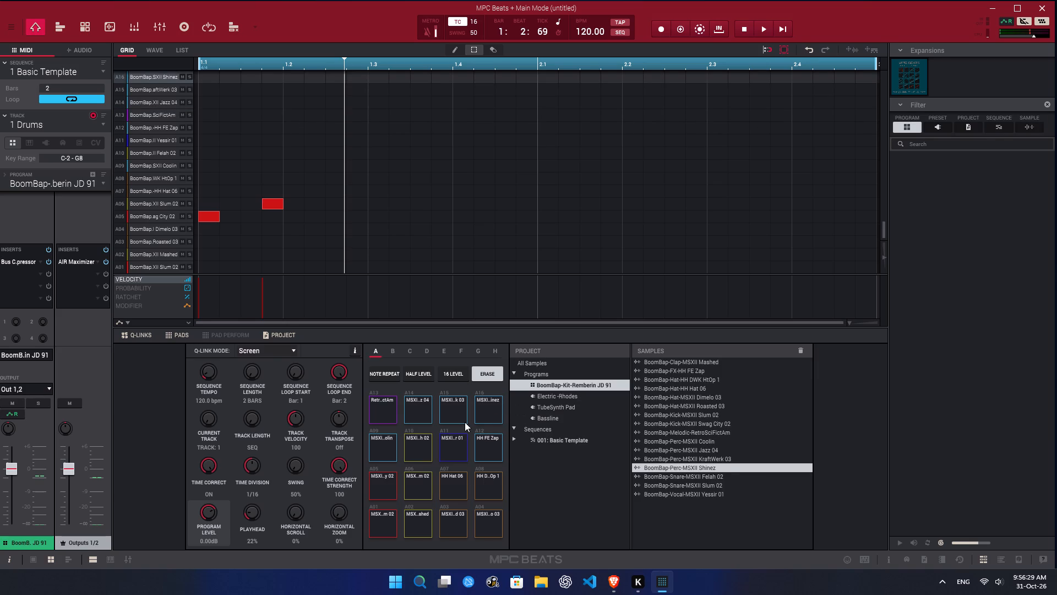
{"action": "left_click", "coordinate": [464, 423]}
{"action": "left_click", "coordinate": [392, 482]}
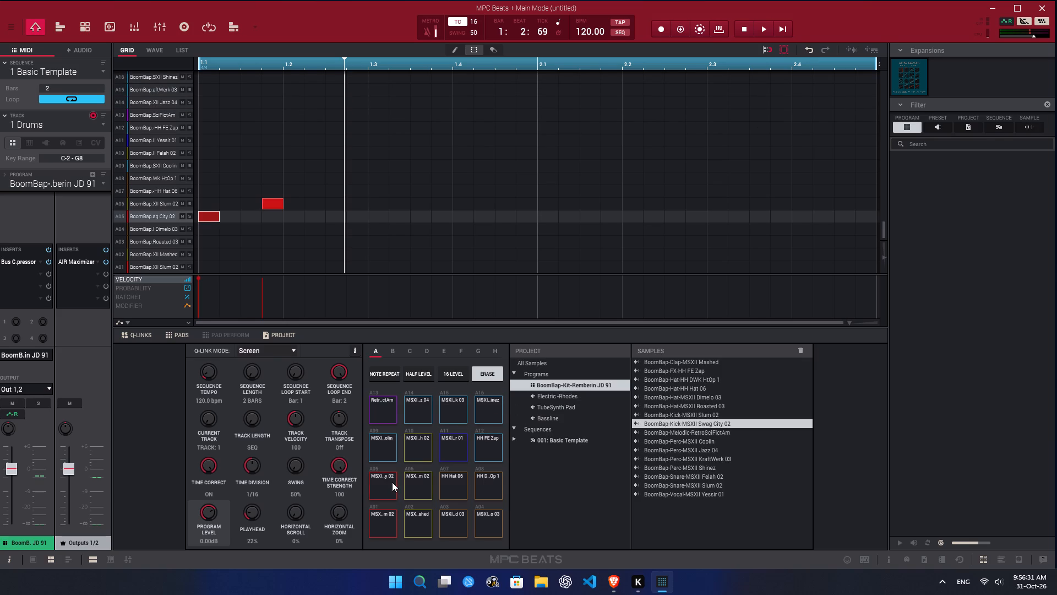
{"action": "left_click", "coordinate": [388, 520]}
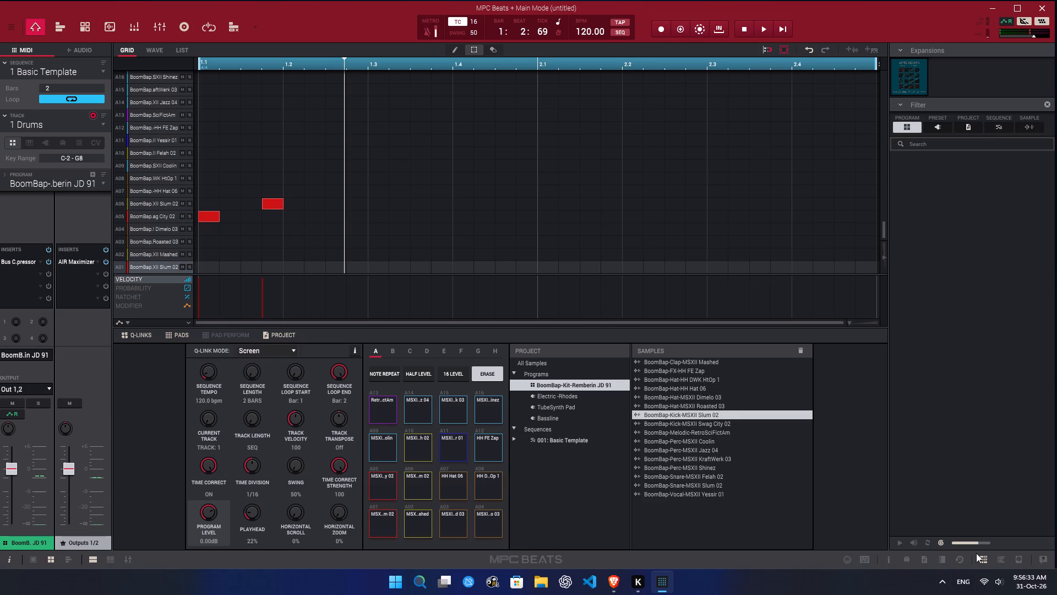
{"action": "left_click", "coordinate": [975, 542]}
{"action": "left_click", "coordinate": [975, 542]}
Undo back to the A05 note midway between beats 1.2 and 1.3, play briefly, and audition pads A05 and A01.
{"action": "triple_click", "coordinate": [810, 49]}
{"action": "left_click", "coordinate": [810, 49]}
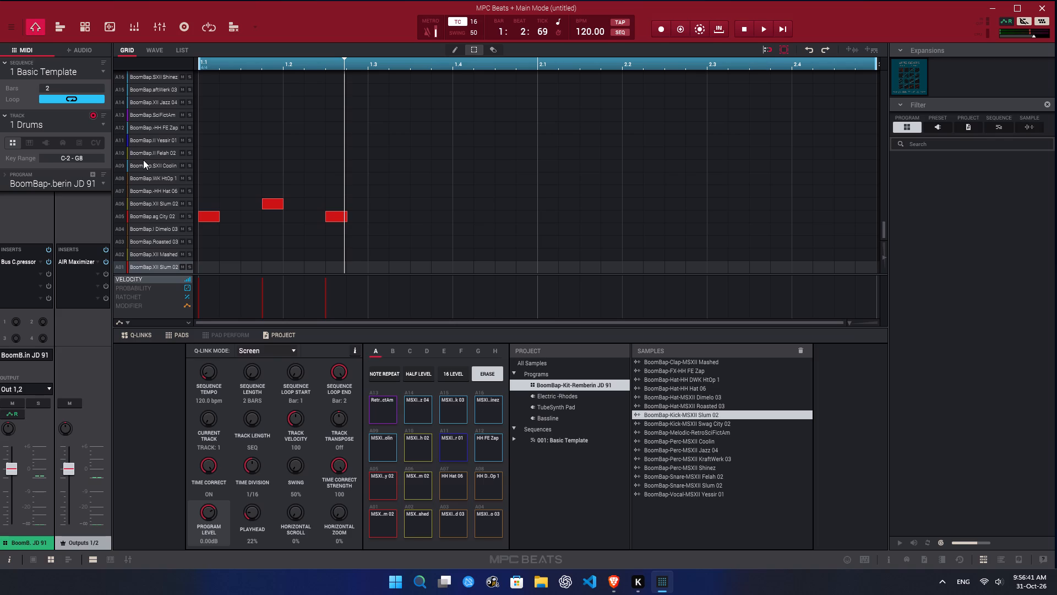
{"action": "key", "text": "space"}
{"action": "key", "text": "space"}
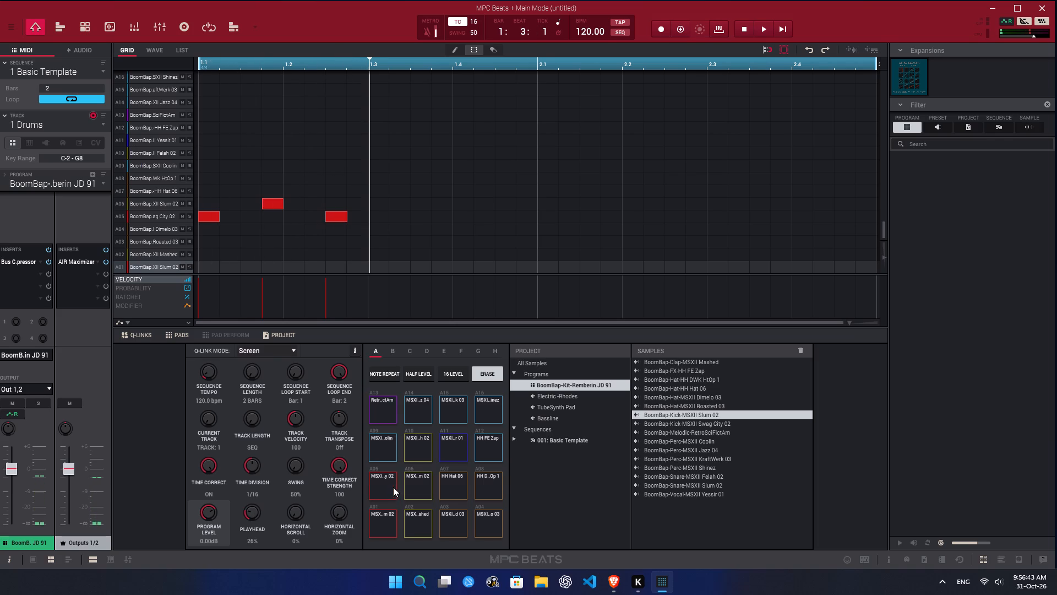
{"action": "left_click", "coordinate": [390, 487]}
{"action": "left_click", "coordinate": [385, 518]}
Start a new project without saving the current one, and load the Trap project template.
{"action": "left_click", "coordinate": [9, 26]}
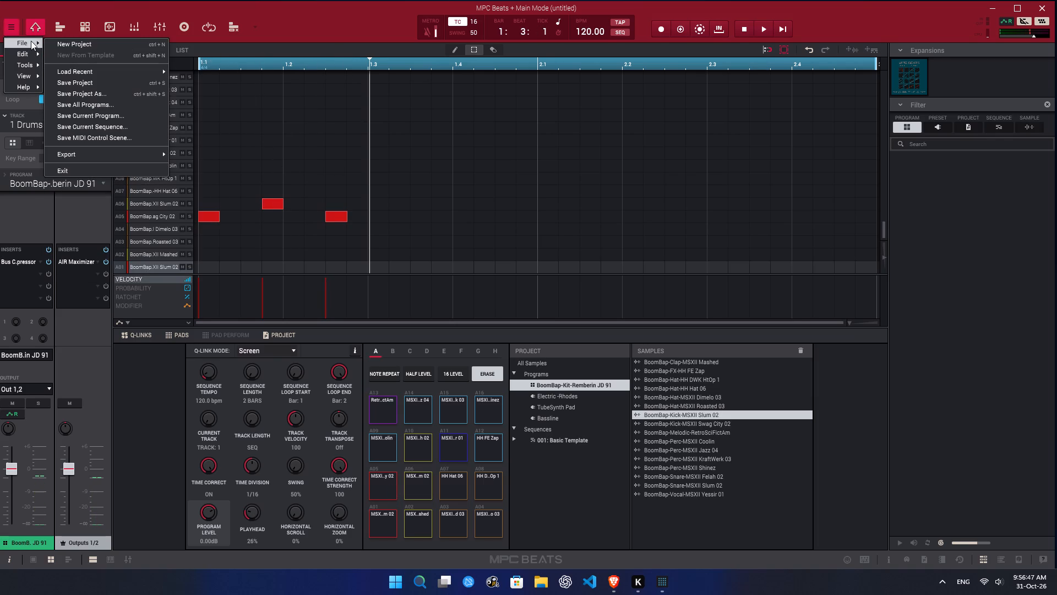
{"action": "left_click", "coordinate": [89, 41]}
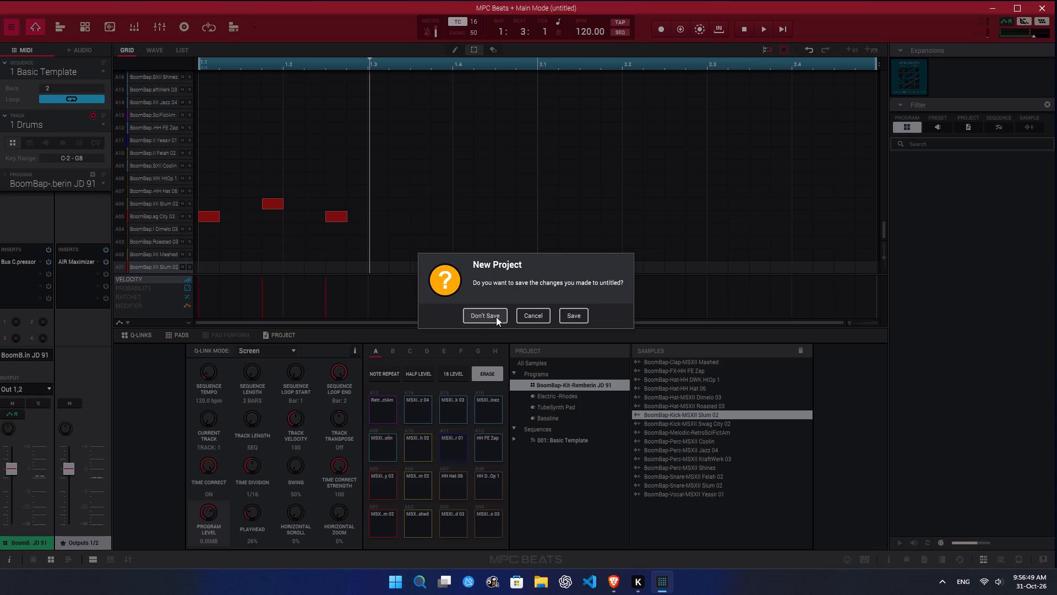
{"action": "left_click", "coordinate": [495, 316]}
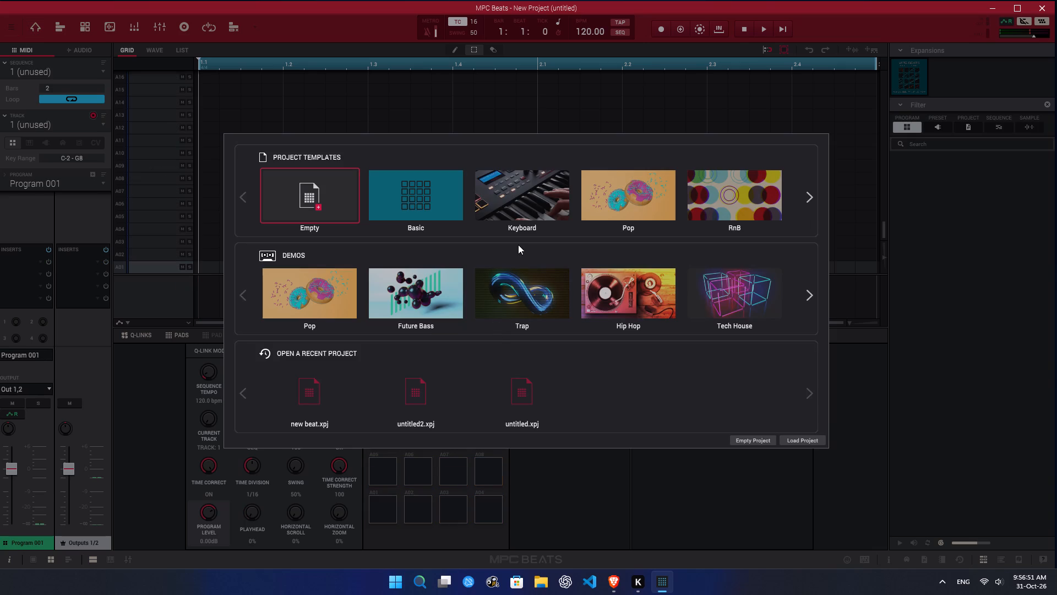
{"action": "left_click", "coordinate": [805, 196]}
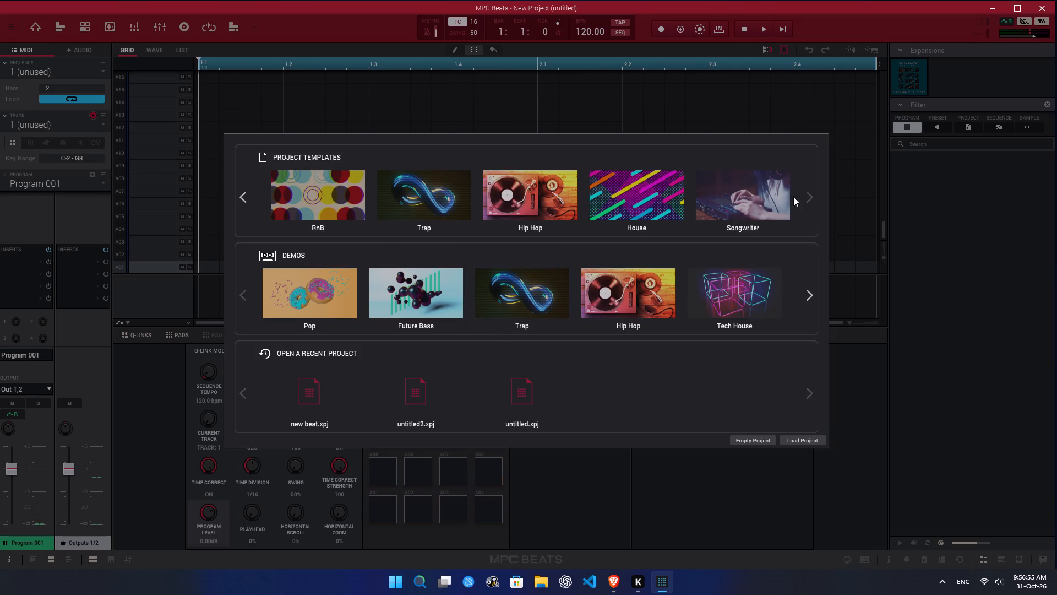
{"action": "left_click", "coordinate": [404, 203]}
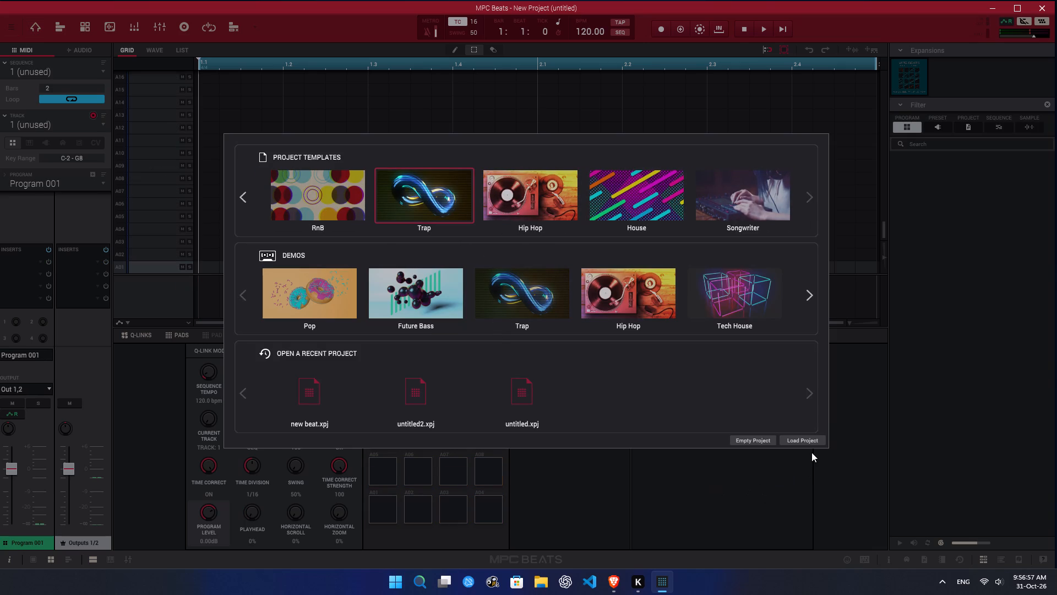
{"action": "left_click", "coordinate": [806, 441]}
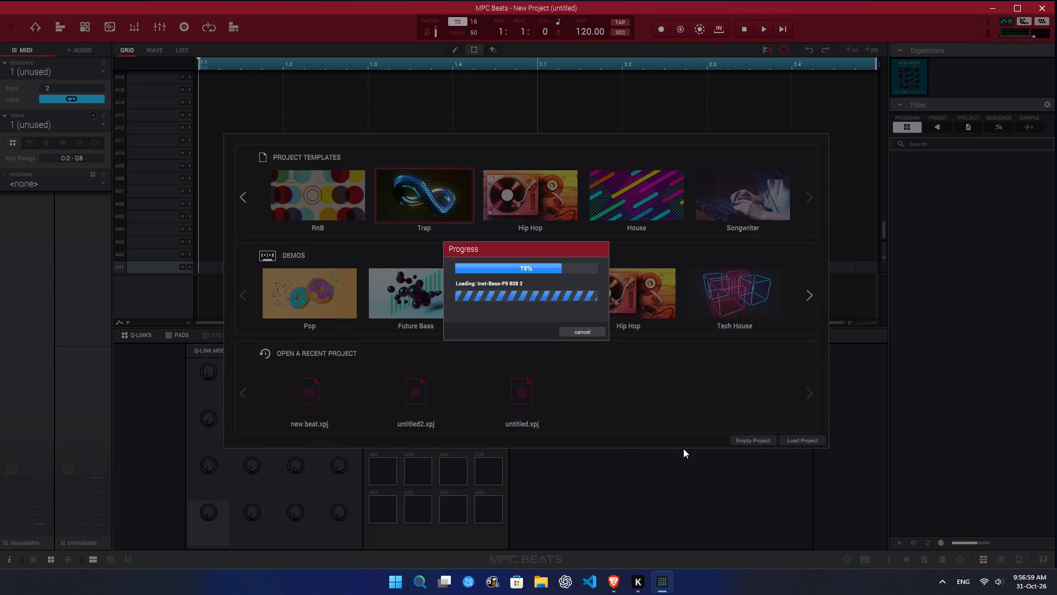
Audition pads A05 and A09 of the Trap-Kit-MX LoFi Tunnel 2 program.
{"action": "left_click", "coordinate": [374, 485]}
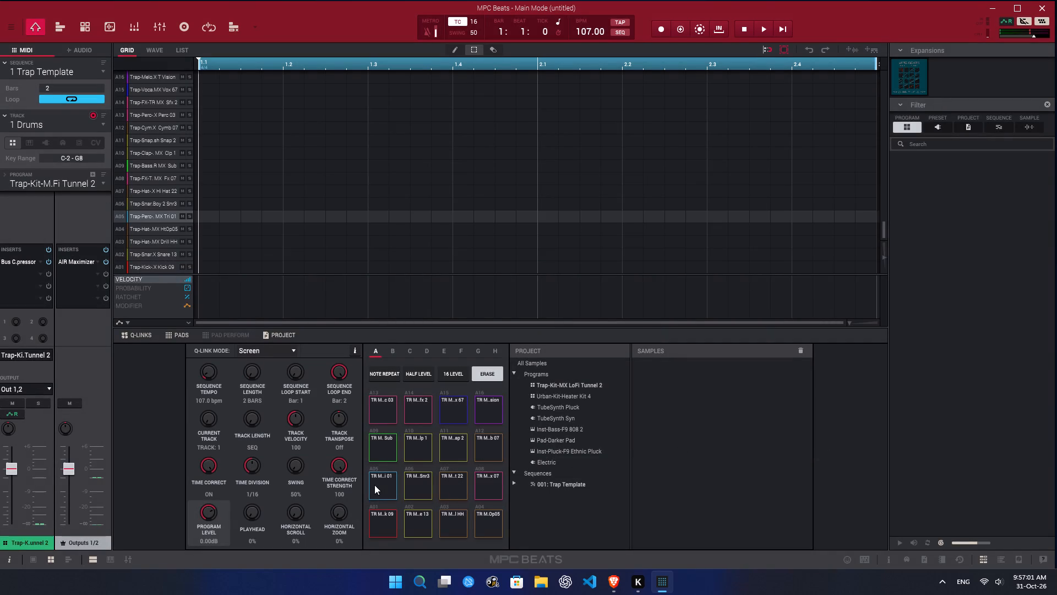
{"action": "left_click", "coordinate": [384, 445]}
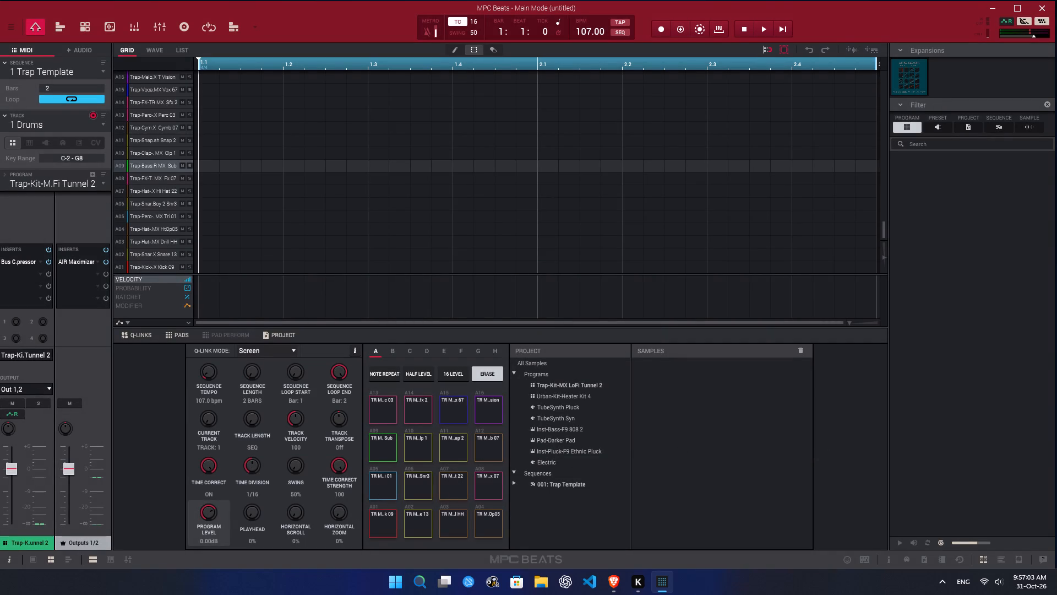
Open the audio device preferences, and set the speakers' output format in Windows Sound settings to 24 bit, 48000 Hz (Studio Quality).
{"action": "left_click", "coordinate": [17, 24]}
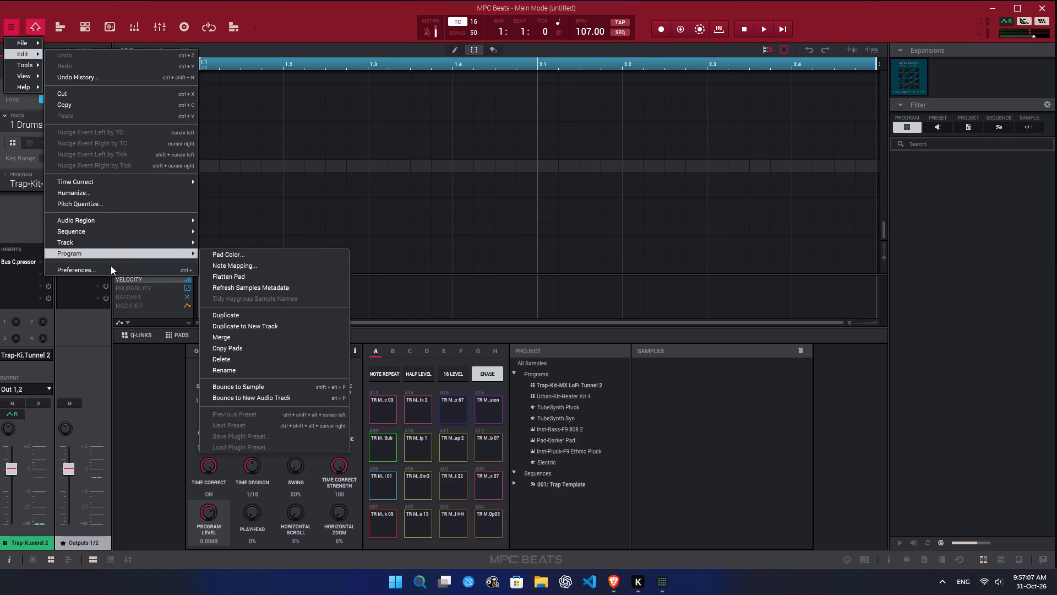
{"action": "left_click", "coordinate": [111, 269]}
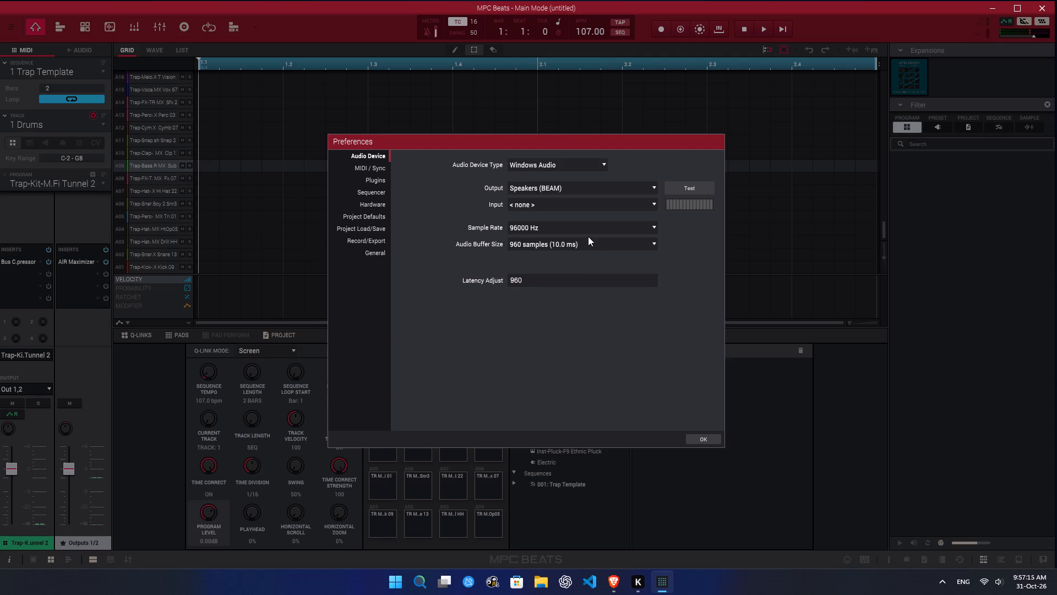
{"action": "right_click", "coordinate": [1001, 587]}
{"action": "left_click", "coordinate": [962, 547]}
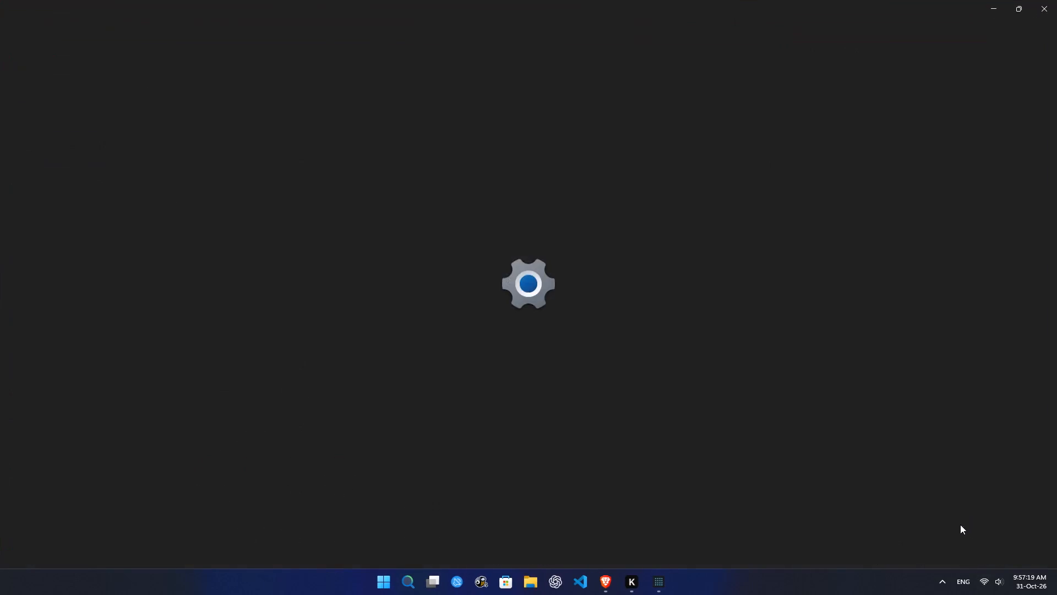
{"action": "left_click", "coordinate": [505, 128]}
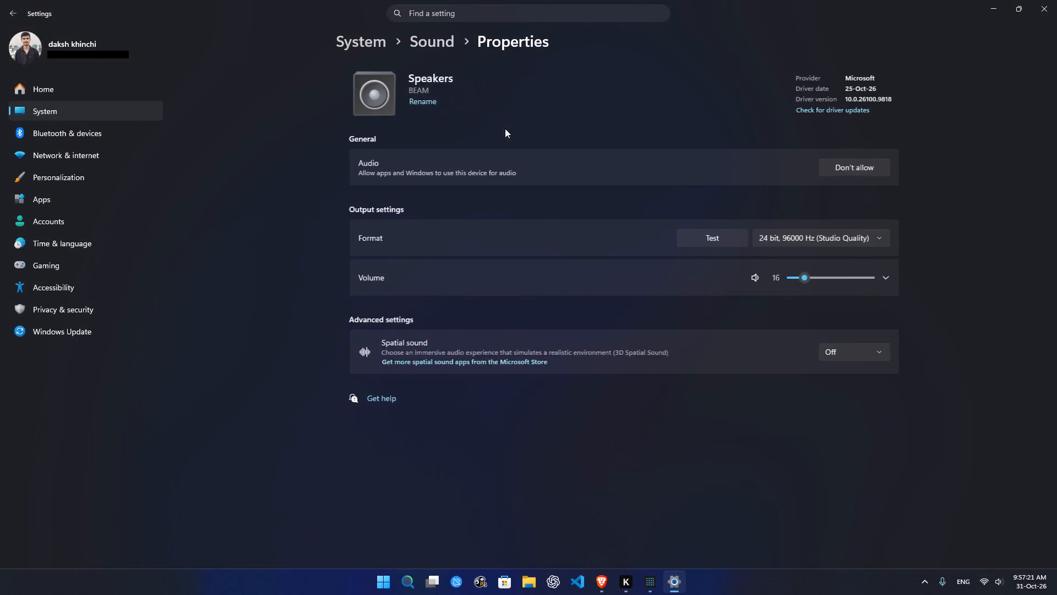
{"action": "left_click", "coordinate": [838, 239]}
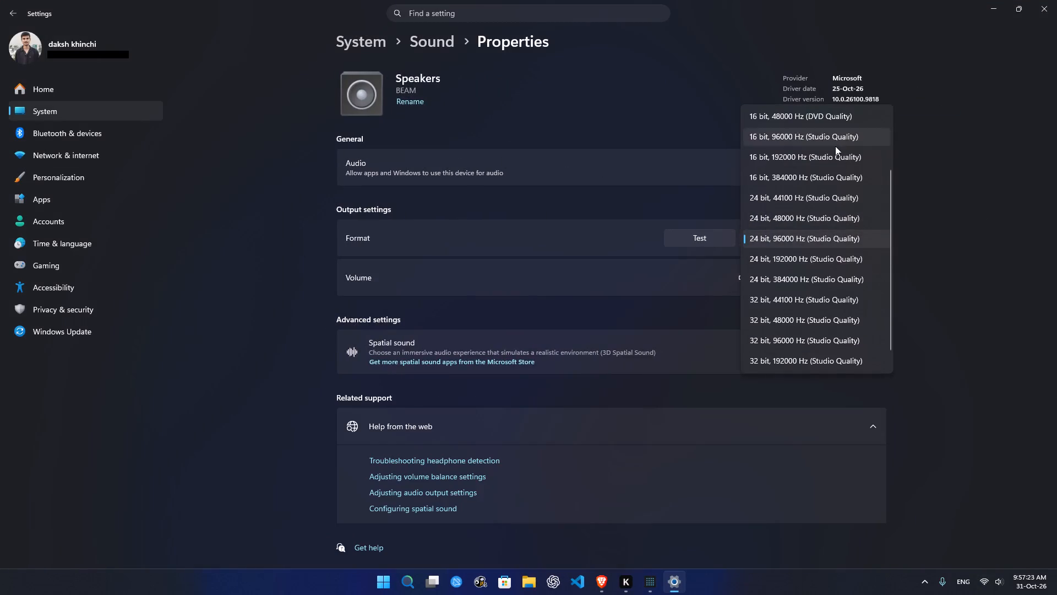
{"action": "left_click", "coordinate": [826, 215]}
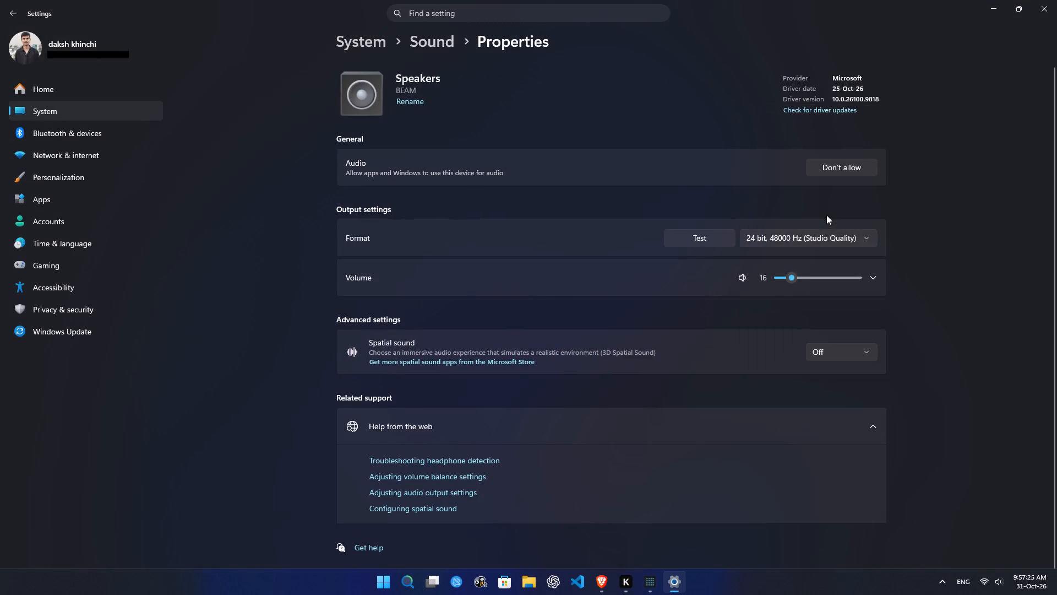
{"action": "left_click", "coordinate": [1056, 0]}
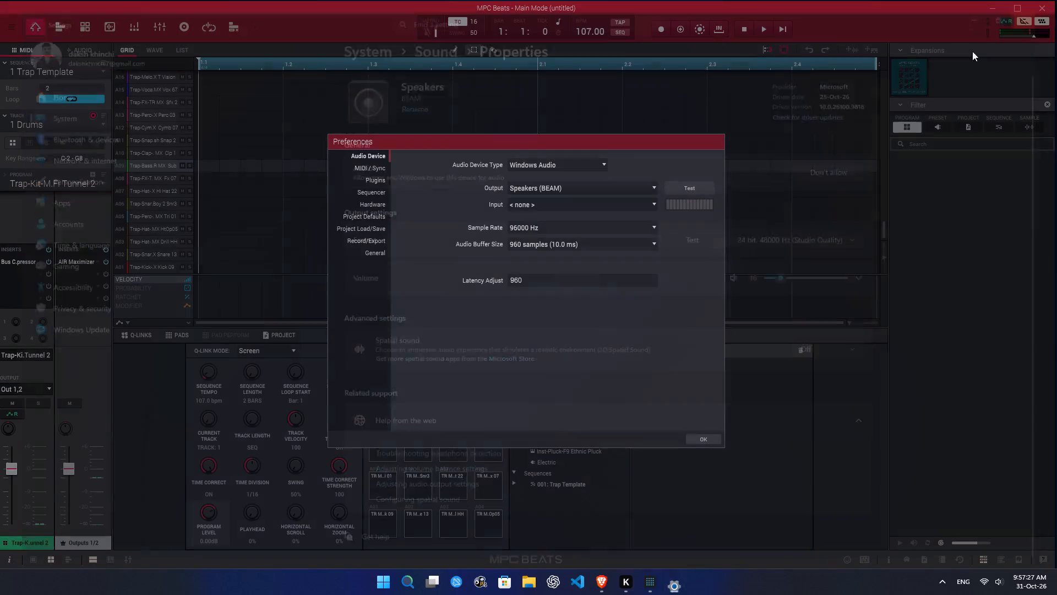
{"action": "left_click", "coordinate": [709, 437]}
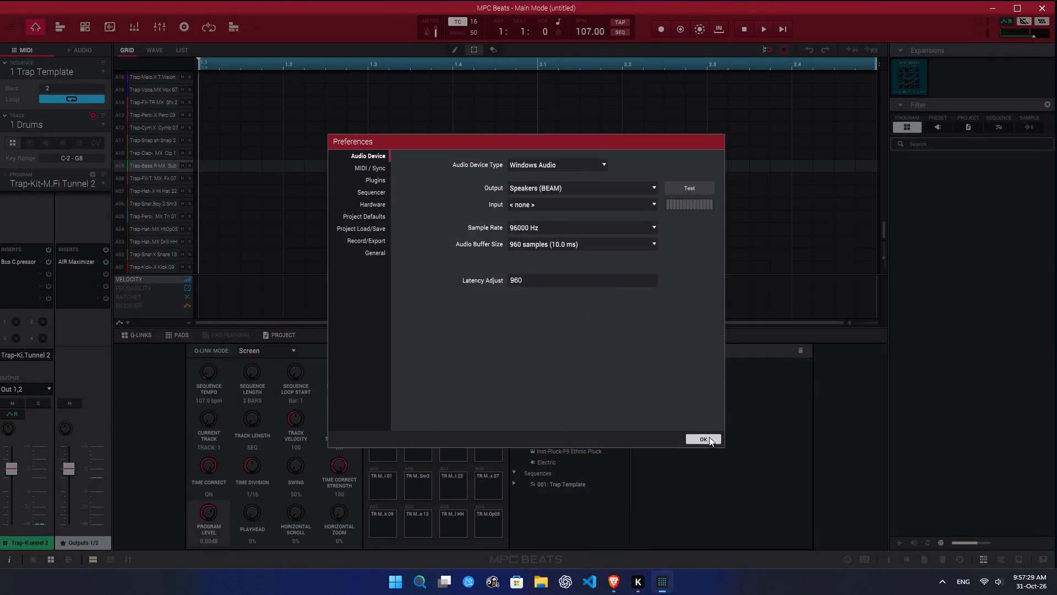
Check the sample rate choices in the audio device preferences and test the Speakers (BEAM) output.
{"action": "left_click", "coordinate": [14, 25]}
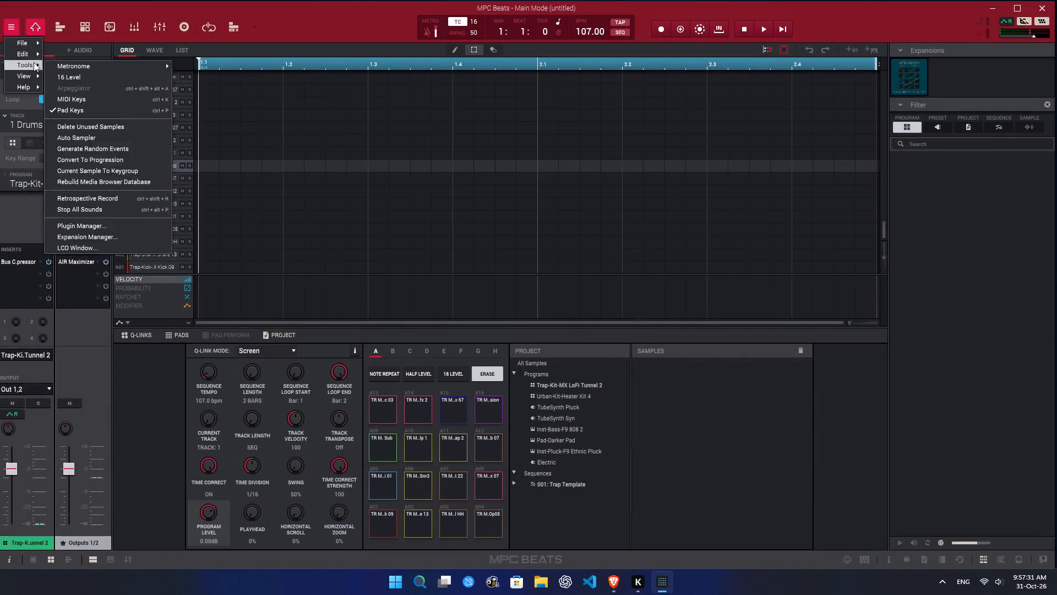
{"action": "left_click", "coordinate": [117, 267]}
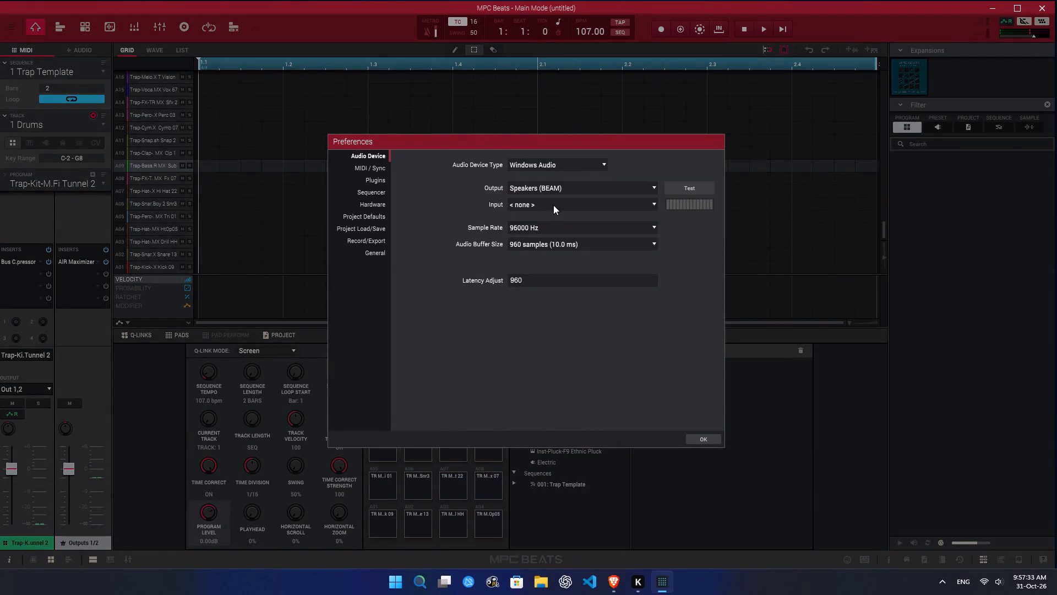
{"action": "left_click", "coordinate": [570, 226]}
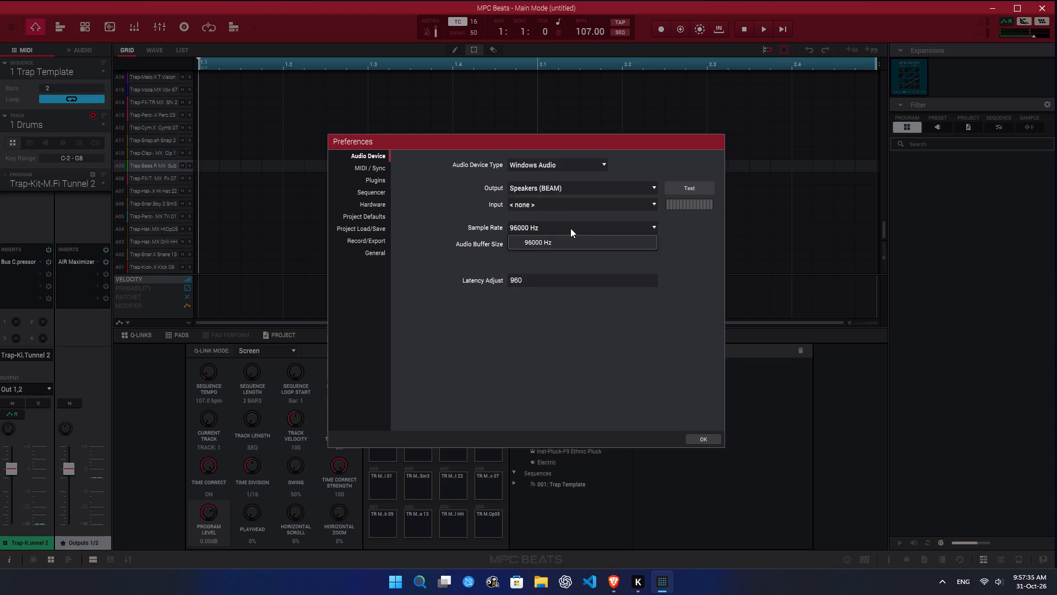
{"action": "left_click", "coordinate": [645, 239]}
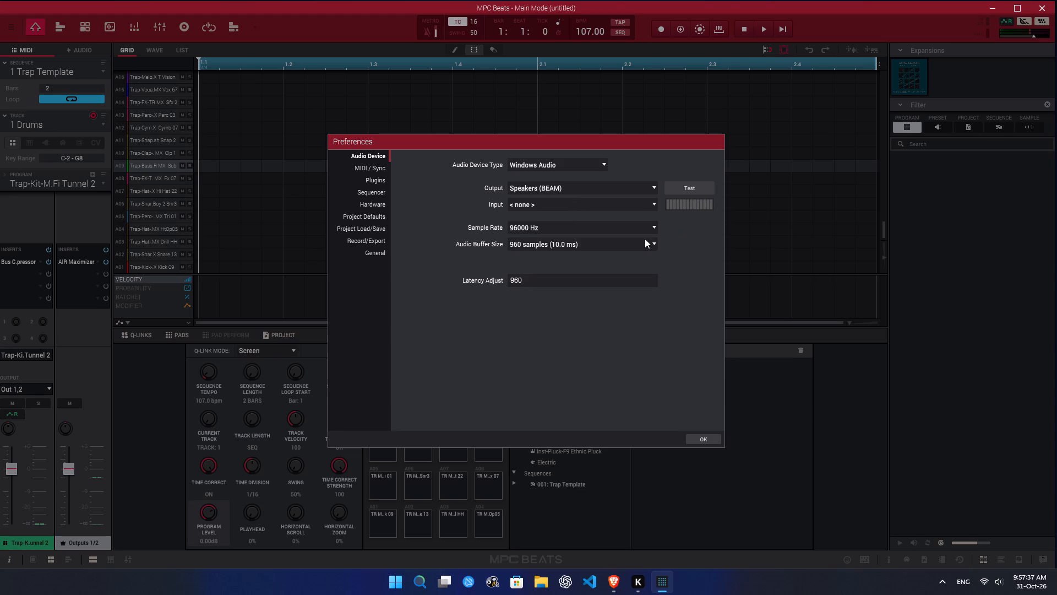
{"action": "left_click", "coordinate": [698, 186]}
{"action": "double_click", "coordinate": [688, 187]}
Set the audio device type to DirectSound and the output to Speakers (BEAM), and test the output.
{"action": "left_click", "coordinate": [583, 166]}
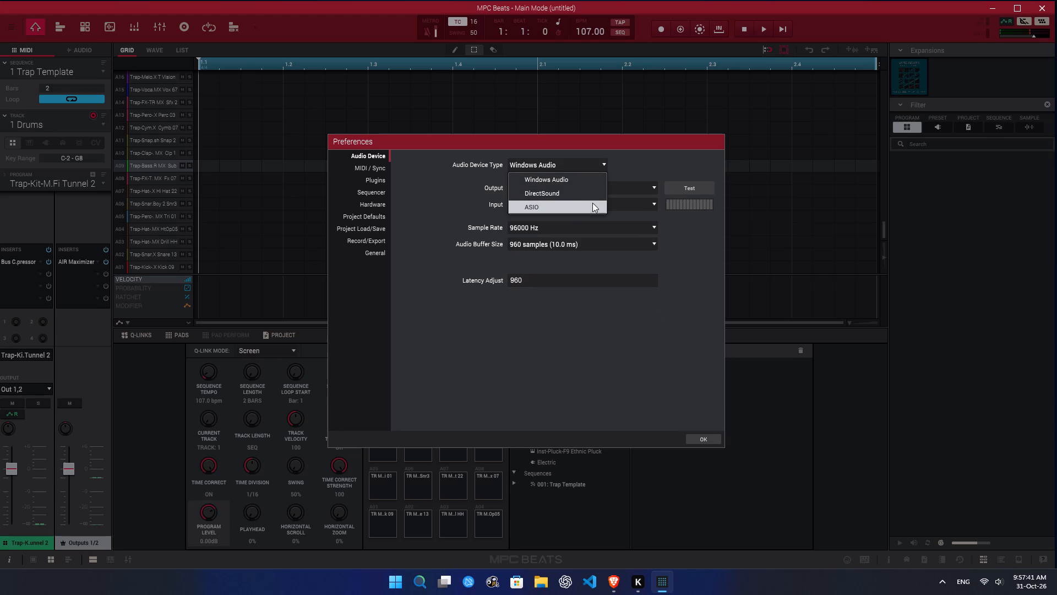
{"action": "left_click", "coordinate": [593, 196]}
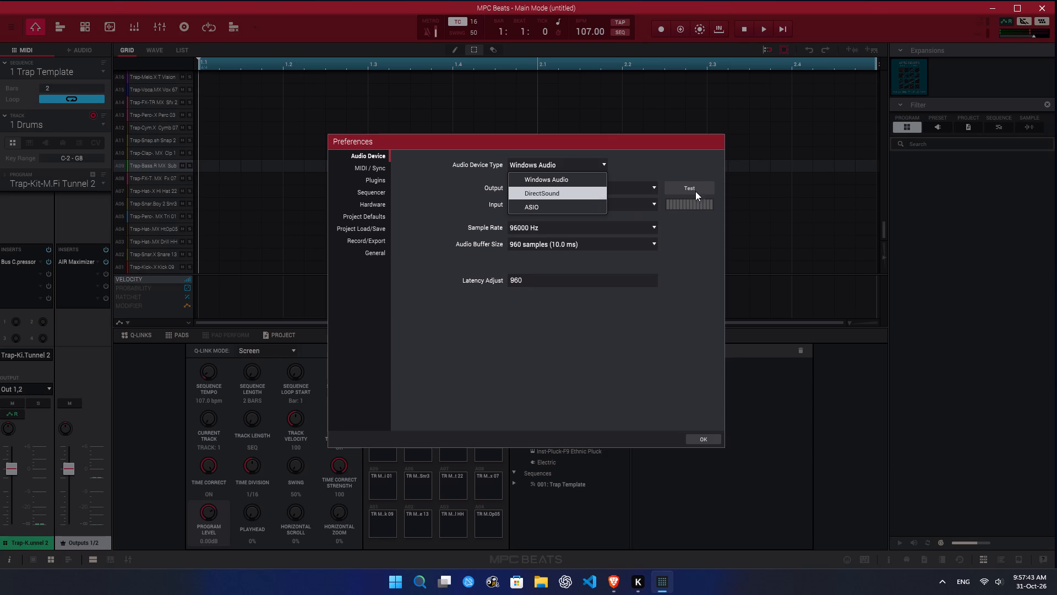
{"action": "double_click", "coordinate": [695, 185]}
{"action": "left_click", "coordinate": [687, 186]}
{"action": "left_click", "coordinate": [573, 192]}
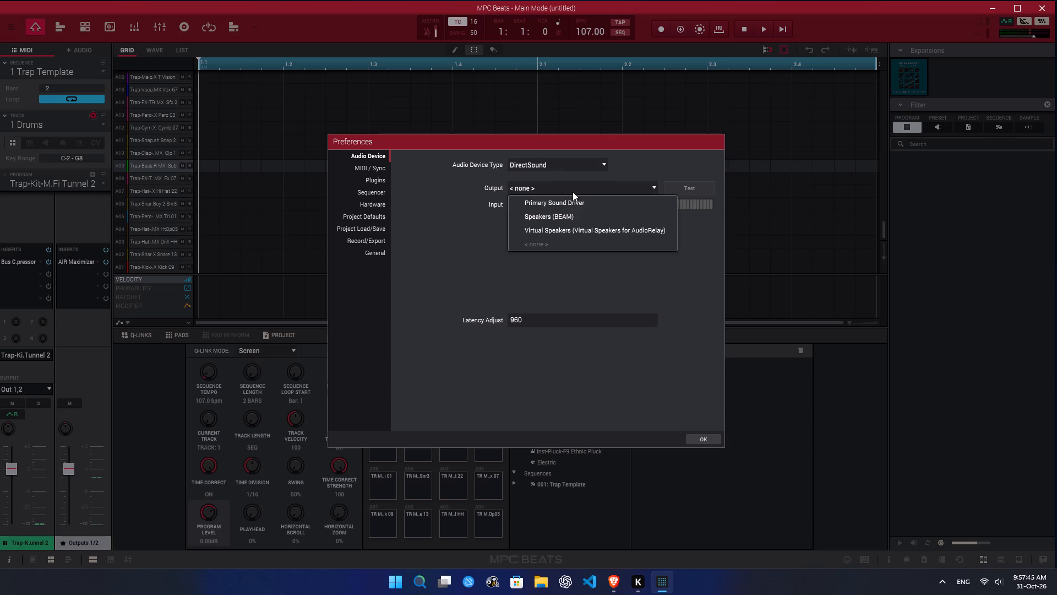
{"action": "left_click", "coordinate": [584, 219]}
{"action": "double_click", "coordinate": [694, 190]}
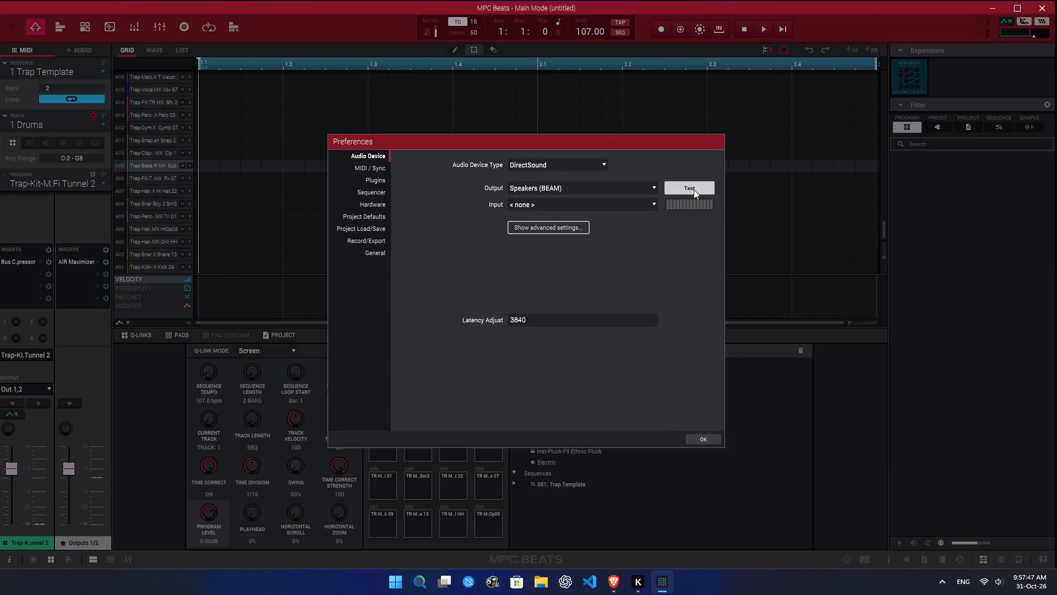
Try to set the audio input to Microphone (BEAM), and accept the preferences.
{"action": "left_click", "coordinate": [590, 199]}
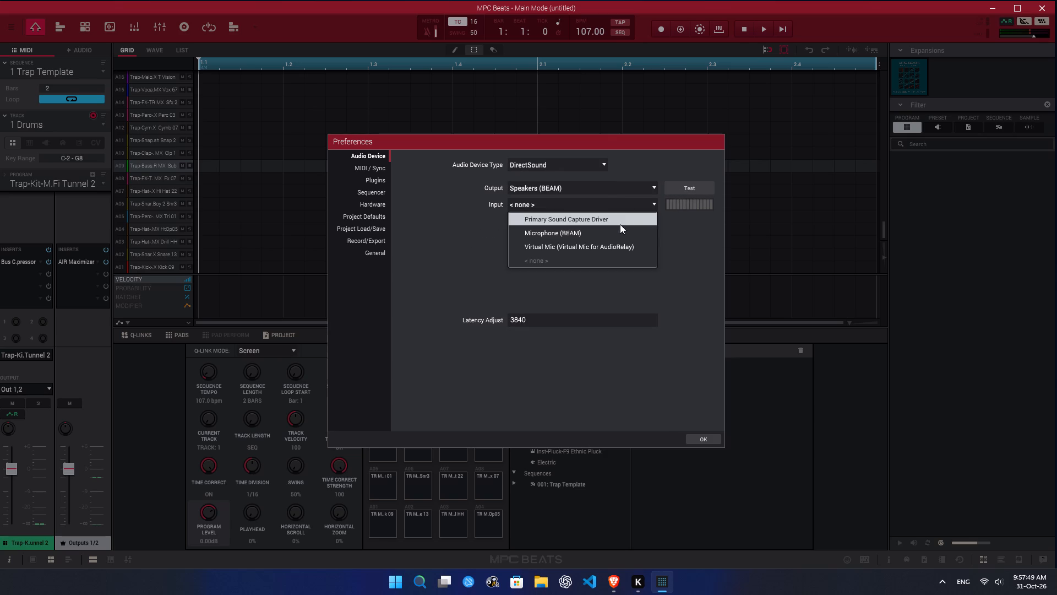
{"action": "left_click", "coordinate": [620, 229]}
{"action": "left_click", "coordinate": [523, 319]}
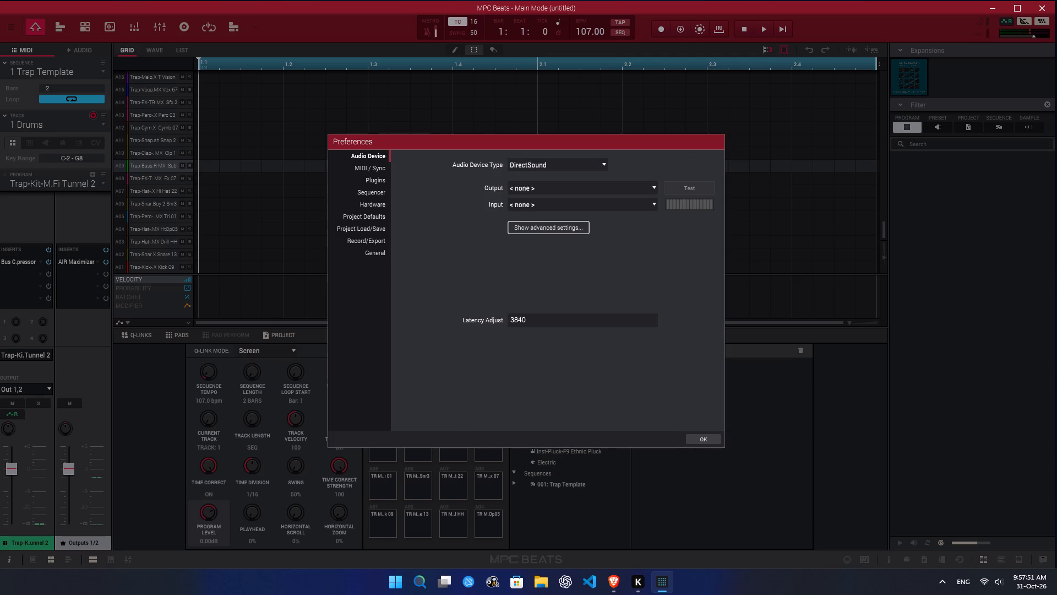
{"action": "left_click", "coordinate": [700, 441]}
Audition pads A09, A13, A14 and A05 of the trap drum kit.
{"action": "left_click", "coordinate": [385, 440]}
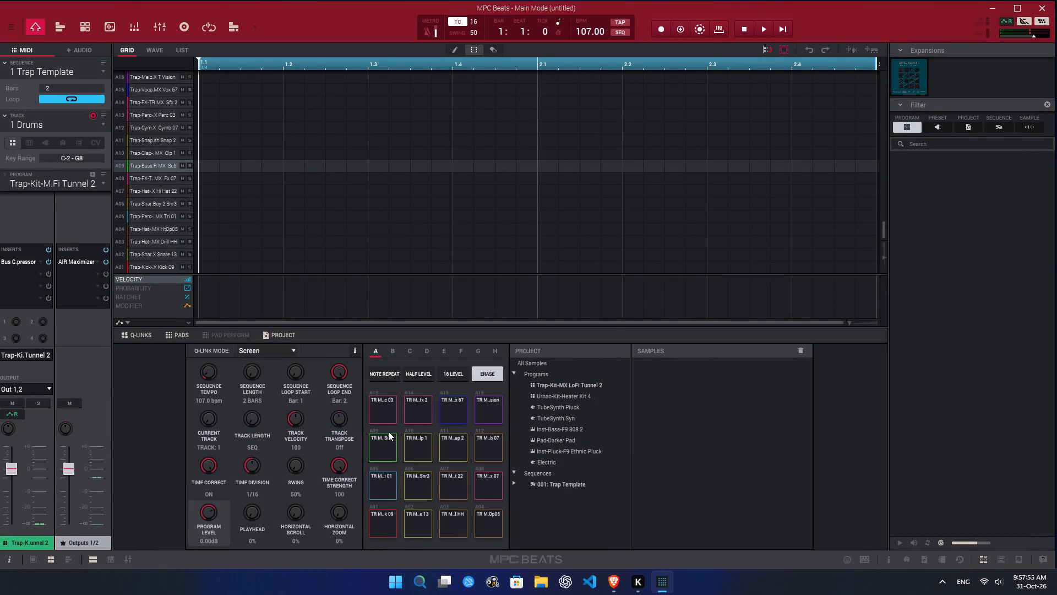
{"action": "left_click", "coordinate": [390, 402]}
{"action": "left_click", "coordinate": [423, 408]}
{"action": "left_click", "coordinate": [423, 408]}
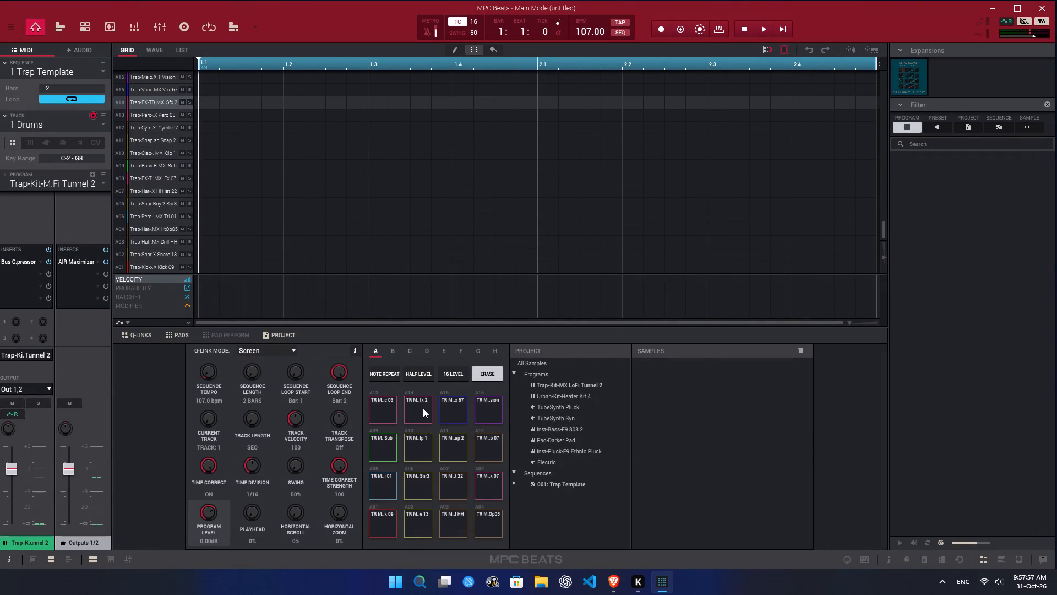
{"action": "left_click", "coordinate": [381, 490]}
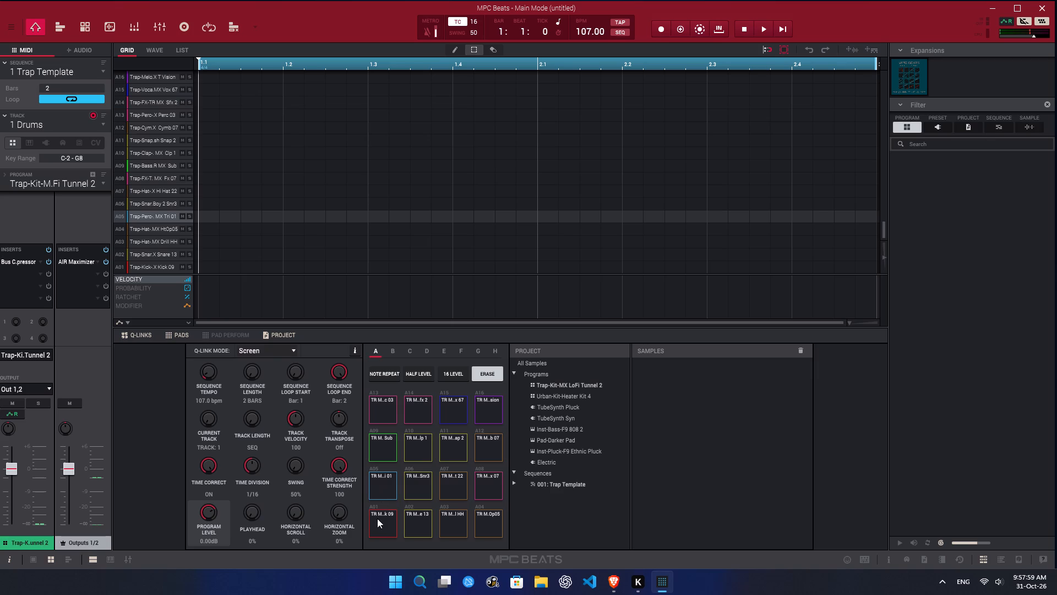
Show the samples of the Trap-Kit-MX LoFi Tunnel 2 program, and audition pads A09 and A01.
{"action": "double_click", "coordinate": [566, 383]}
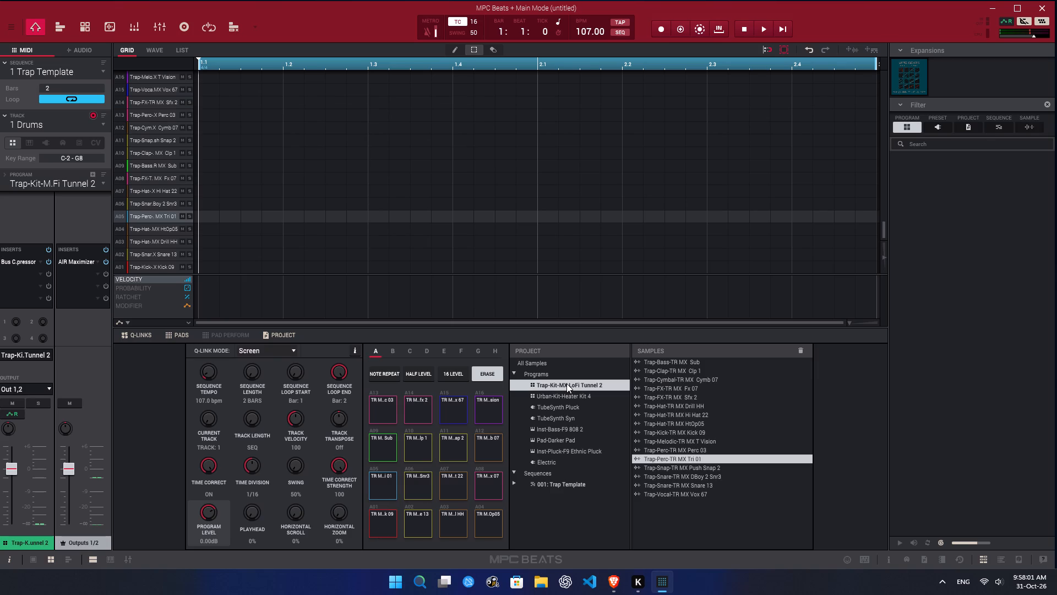
{"action": "double_click", "coordinate": [566, 383]}
{"action": "left_click", "coordinate": [375, 455]}
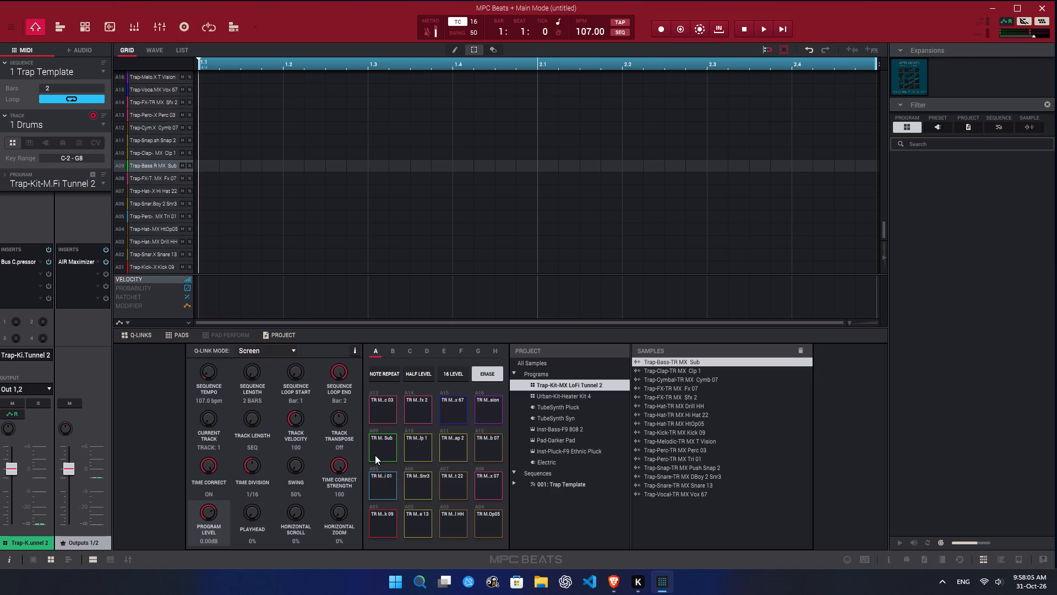
{"action": "double_click", "coordinate": [384, 516]}
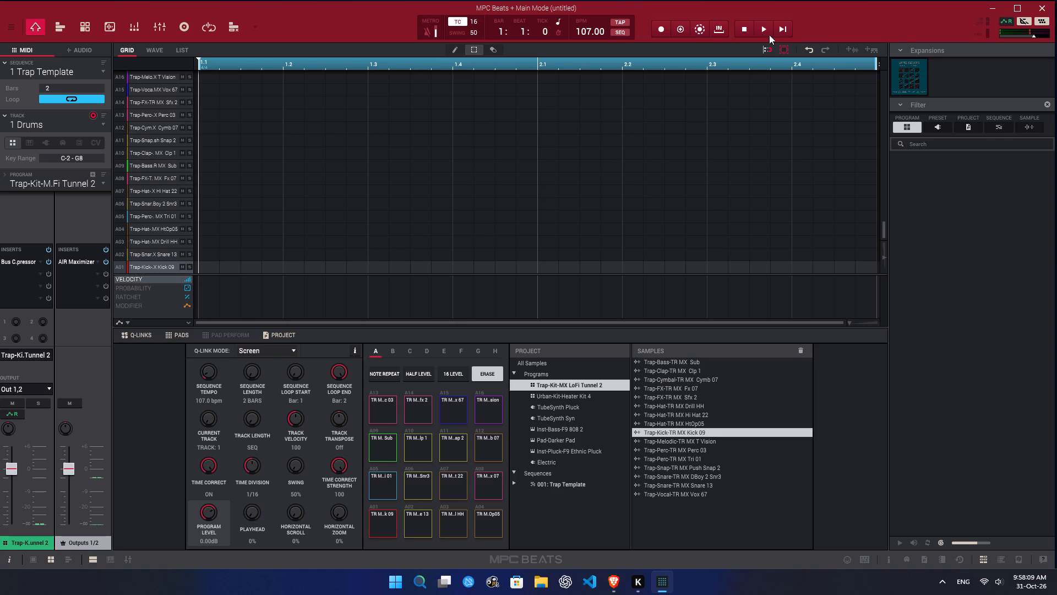
Turn off time correction and audition pad A01.
{"action": "left_click", "coordinate": [459, 23]}
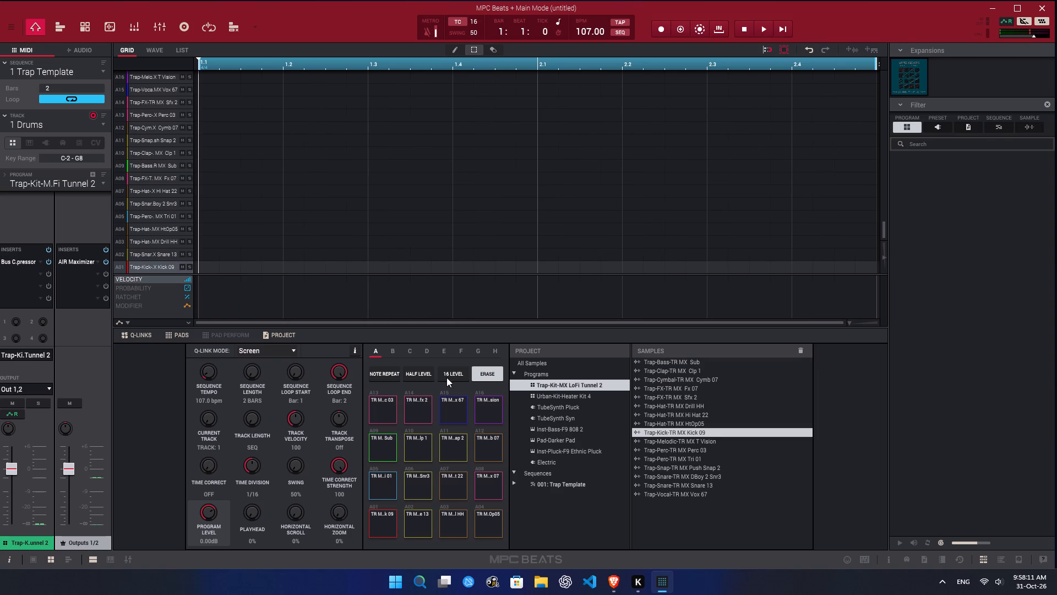
{"action": "left_click", "coordinate": [380, 513]}
Set the stereo output of the Trap-Kit-MX LoFi Tunnel 2 program to Out 1,2.
{"action": "left_click", "coordinate": [39, 387]}
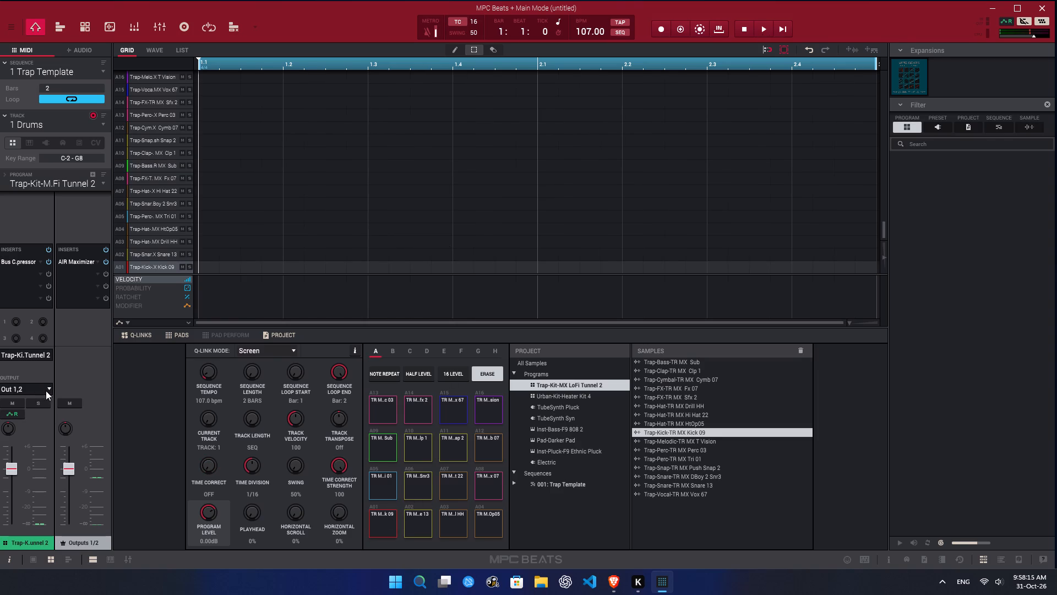
{"action": "left_click", "coordinate": [46, 387]}
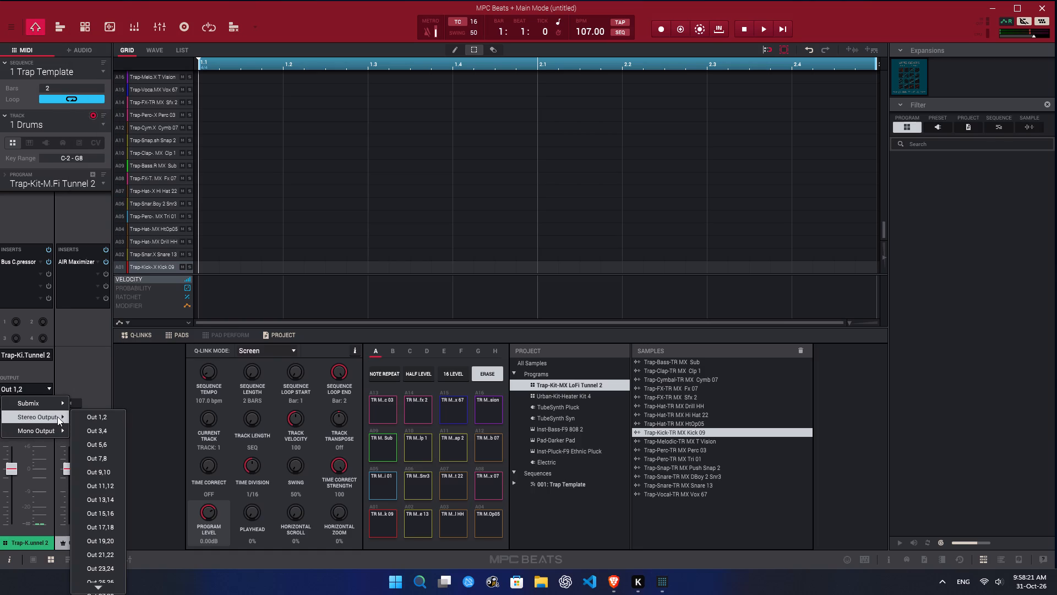
{"action": "left_click", "coordinate": [91, 416]}
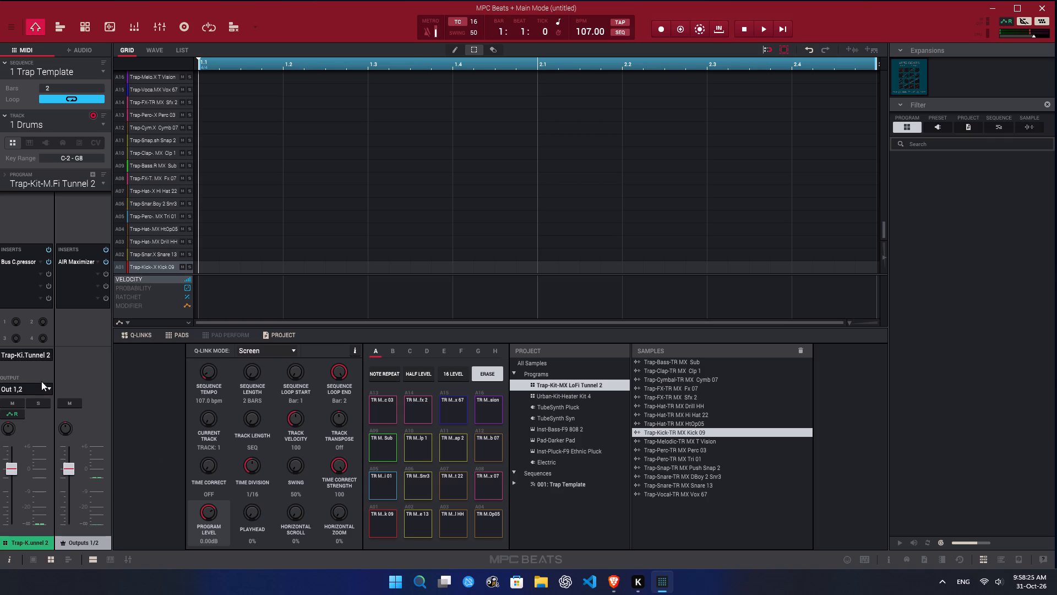
Audition pads A05 and A01 of the trap drum kit.
{"action": "triple_click", "coordinate": [384, 490]}
{"action": "left_click", "coordinate": [383, 518]}
Add a kick note in the A01 Kick 09 row, within the first beat of bar 1.
{"action": "double_click", "coordinate": [226, 263]}
Play the sequence to hear the kick note, audition pad A01 during playback, and stop the playback.
{"action": "key", "text": "space"}
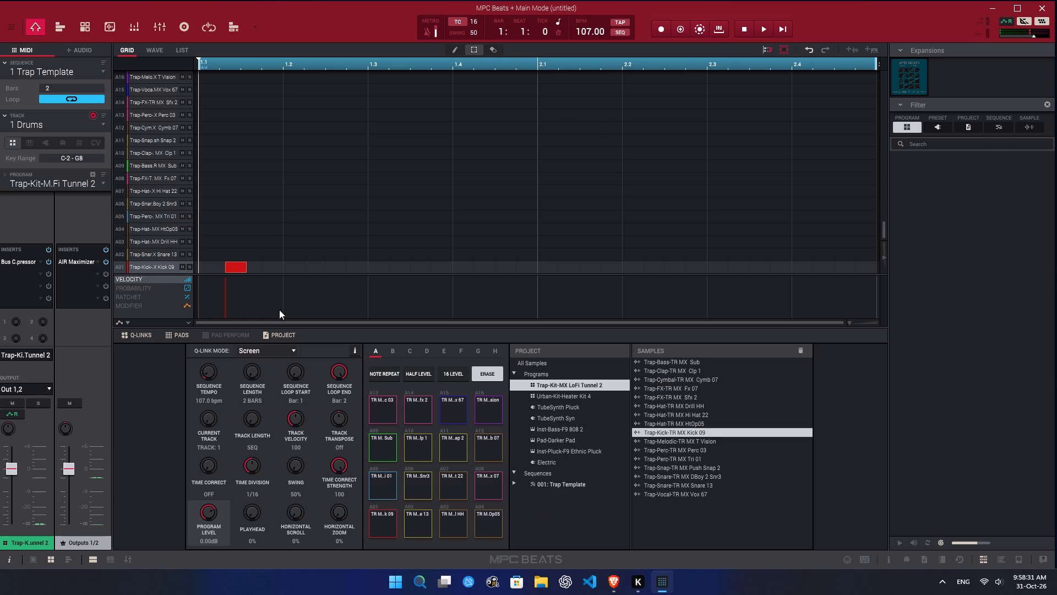
{"action": "key", "text": "space"}
{"action": "key", "text": "space"}
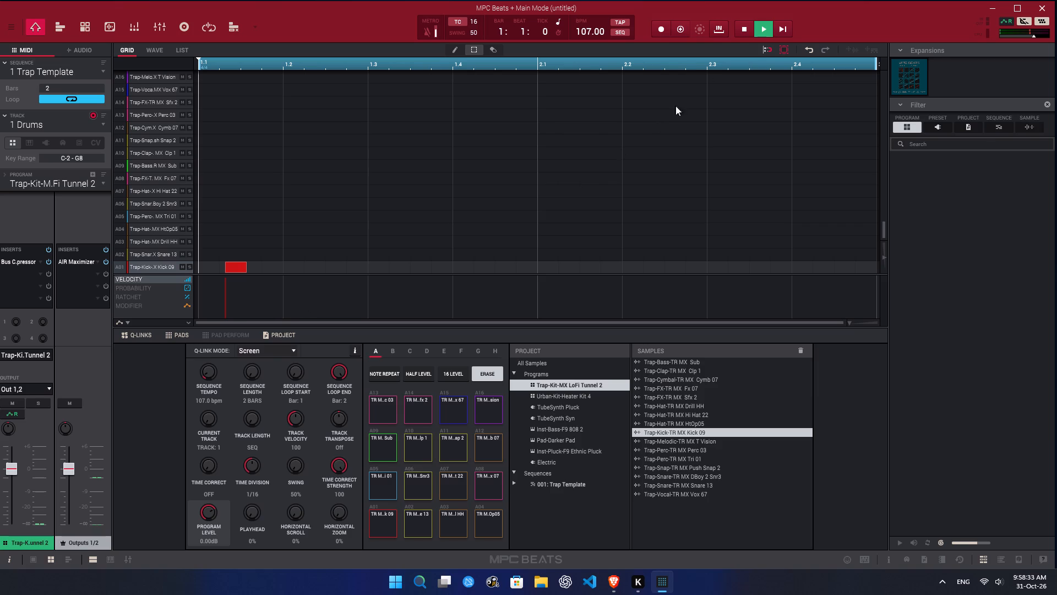
{"action": "left_click", "coordinate": [748, 32]}
{"action": "key", "text": "space"}
{"action": "left_click", "coordinate": [370, 523]}
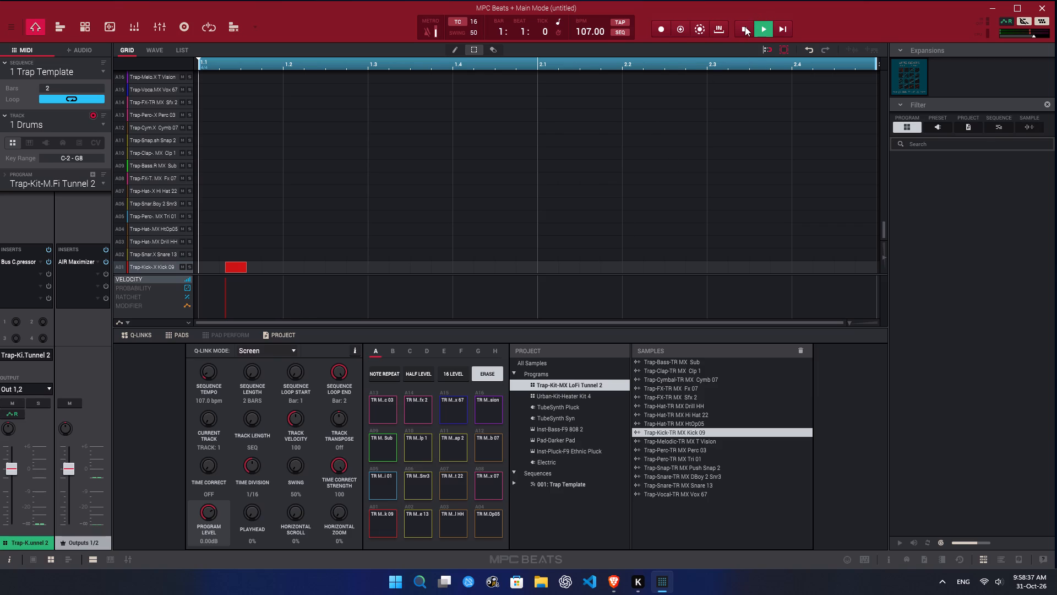
{"action": "left_click", "coordinate": [745, 26]}
{"action": "double_click", "coordinate": [745, 26]}
Audition pads A06 and A05 of the trap drum kit.
{"action": "left_click", "coordinate": [407, 478]}
{"action": "left_click", "coordinate": [378, 482]}
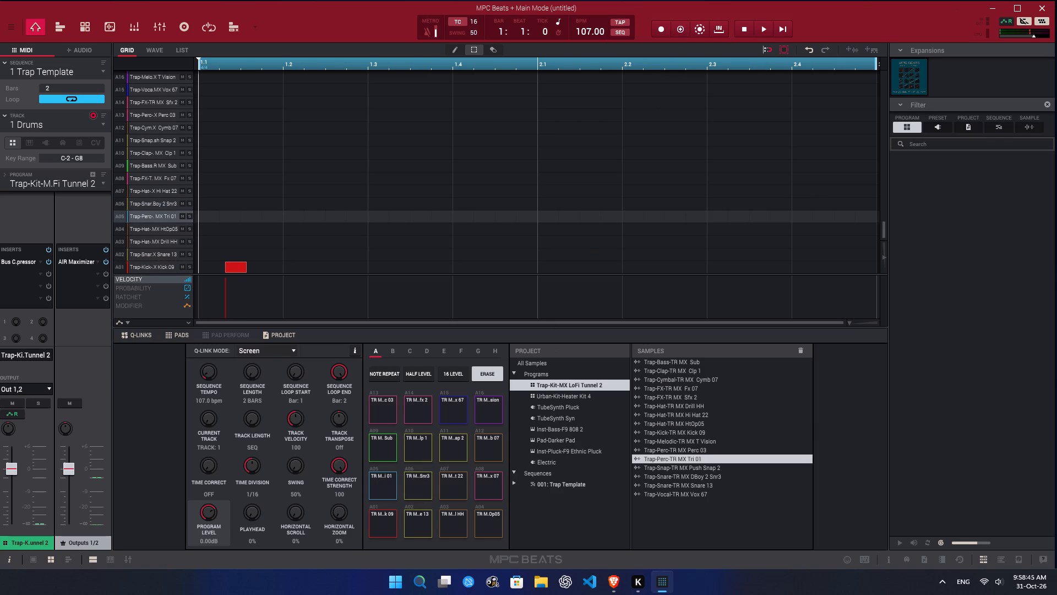
Quit MPC Beats without saving the changes to the untitled project.
{"action": "left_click", "coordinate": [1039, 10]}
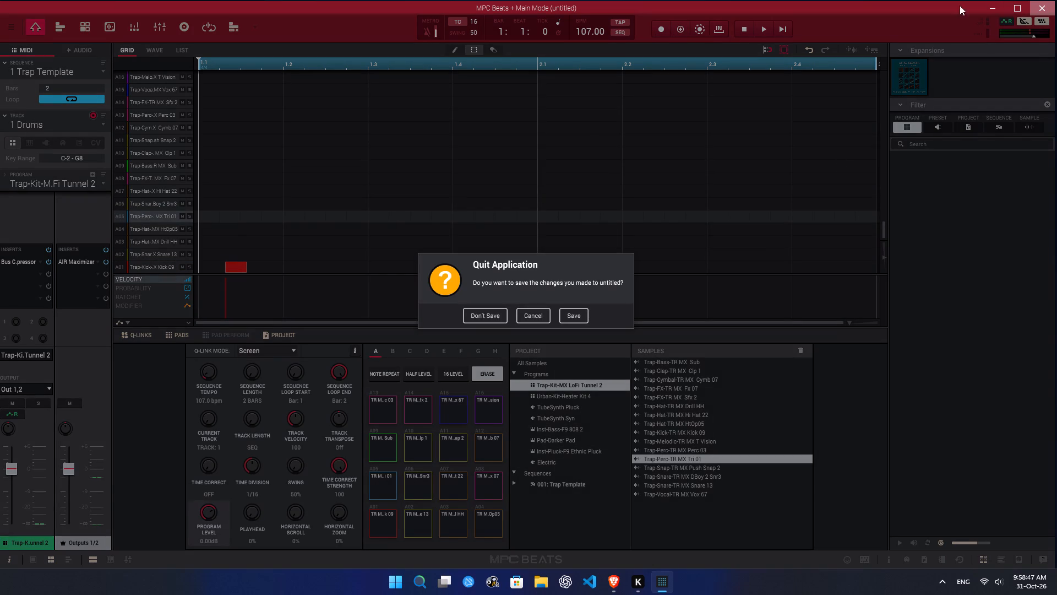
{"action": "left_click", "coordinate": [488, 321]}
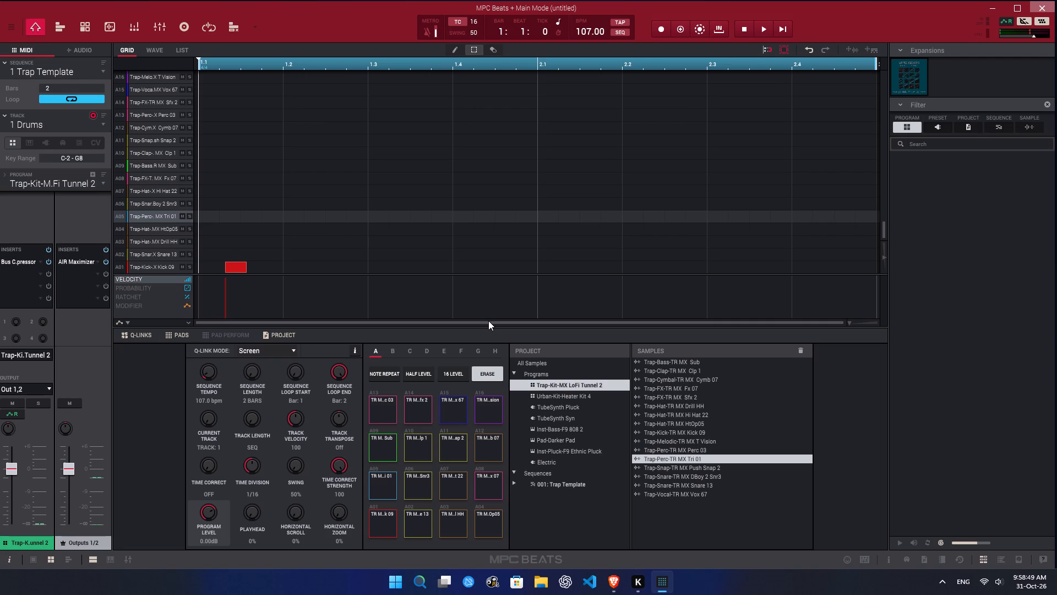
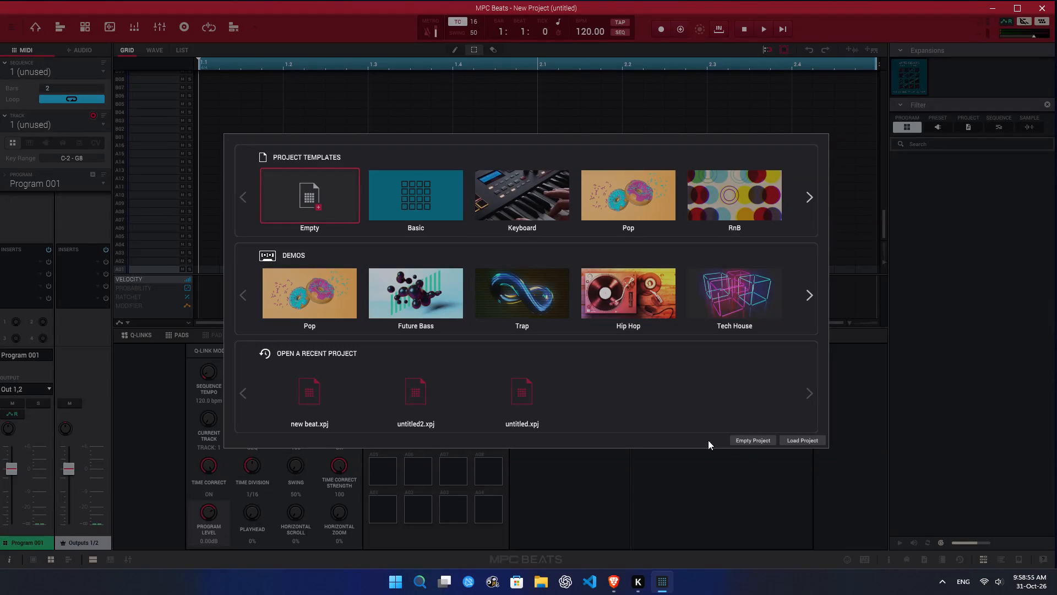
Load a new project from the Trap project template.
{"action": "left_click", "coordinate": [804, 199]}
{"action": "left_click", "coordinate": [410, 203]}
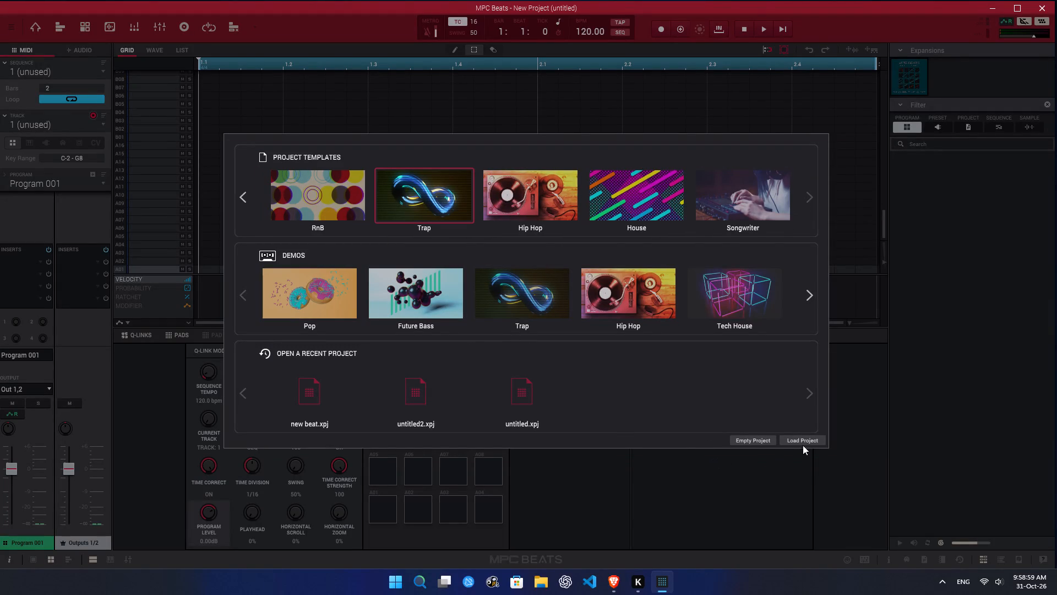
{"action": "left_click", "coordinate": [808, 438]}
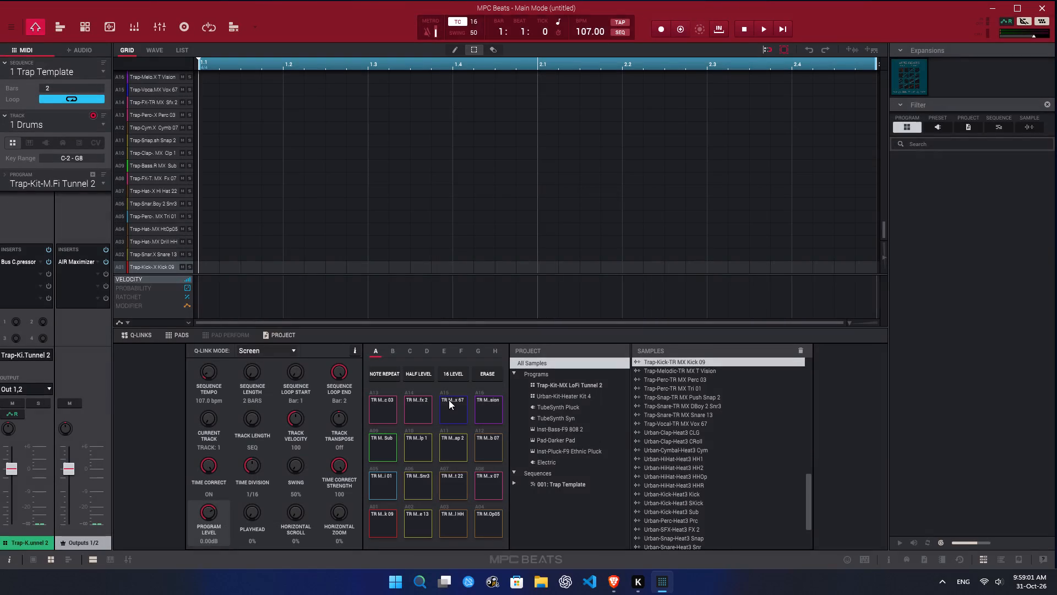
Audition pads A01 and A05 of the trap drum kit.
{"action": "left_click", "coordinate": [385, 527]}
{"action": "left_click", "coordinate": [385, 527]}
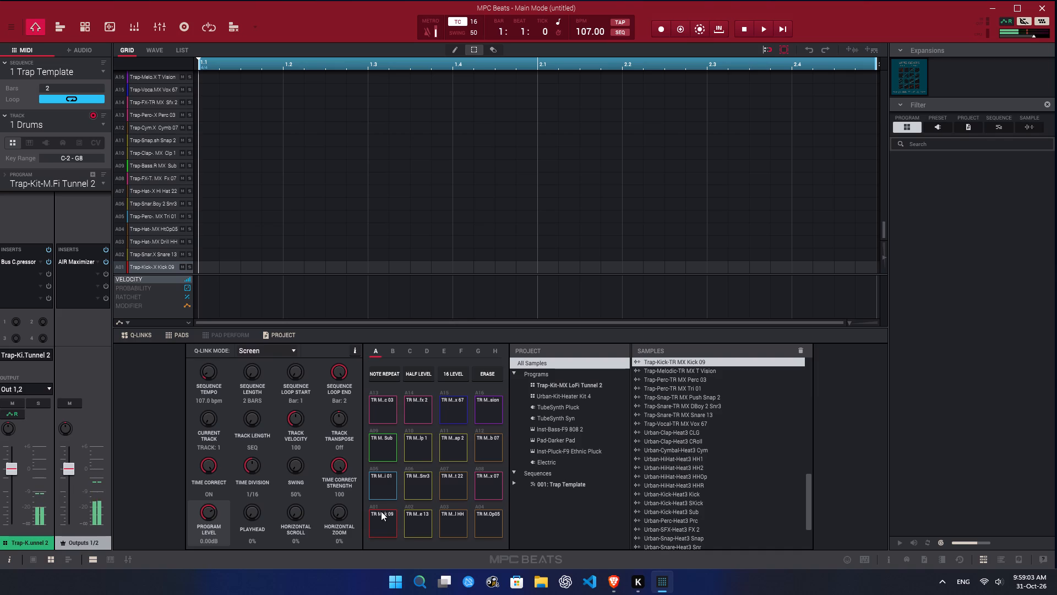
{"action": "left_click", "coordinate": [380, 489]}
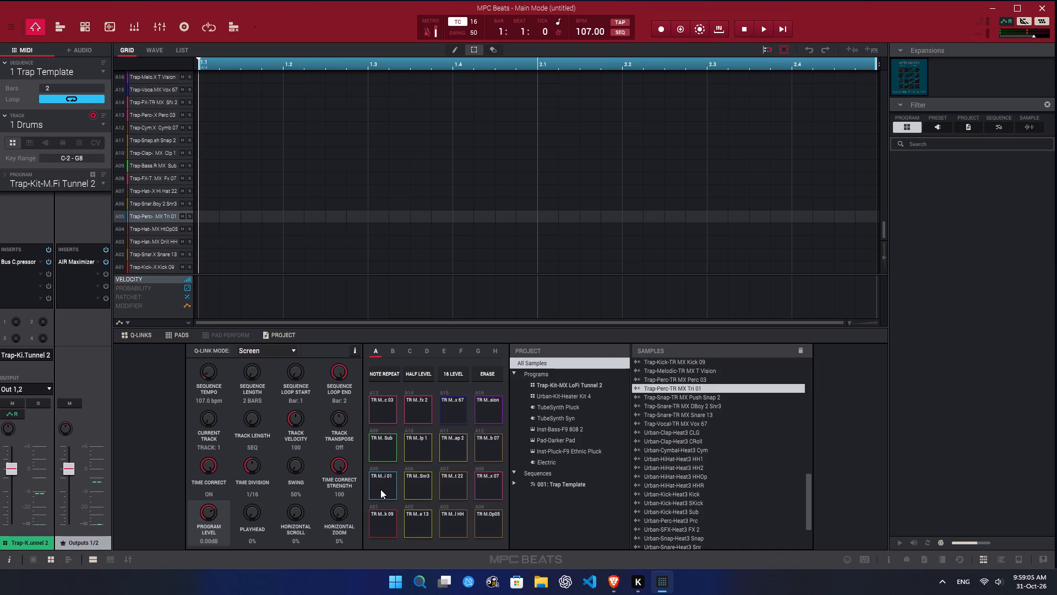
{"action": "left_click", "coordinate": [380, 532]}
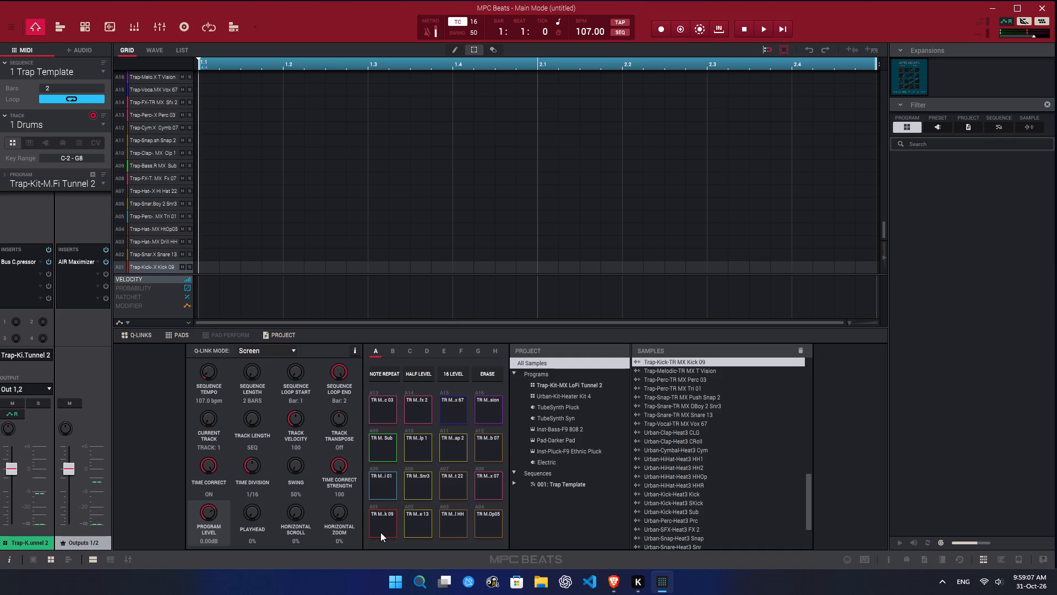
{"action": "left_click", "coordinate": [384, 490]}
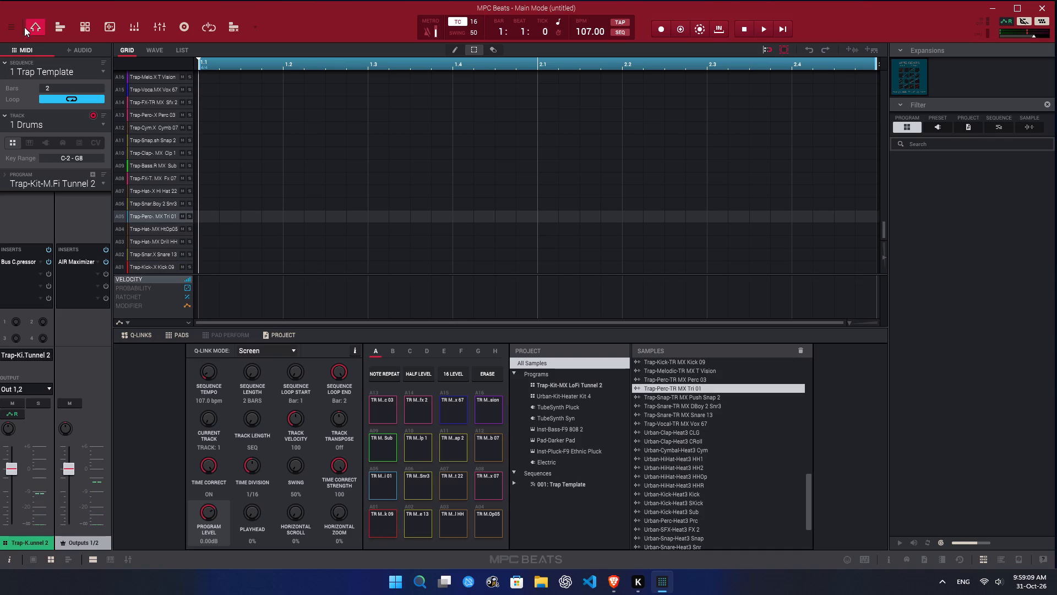
Open the audio device preferences and look through the available audio buffer sizes.
{"action": "left_click", "coordinate": [12, 27]}
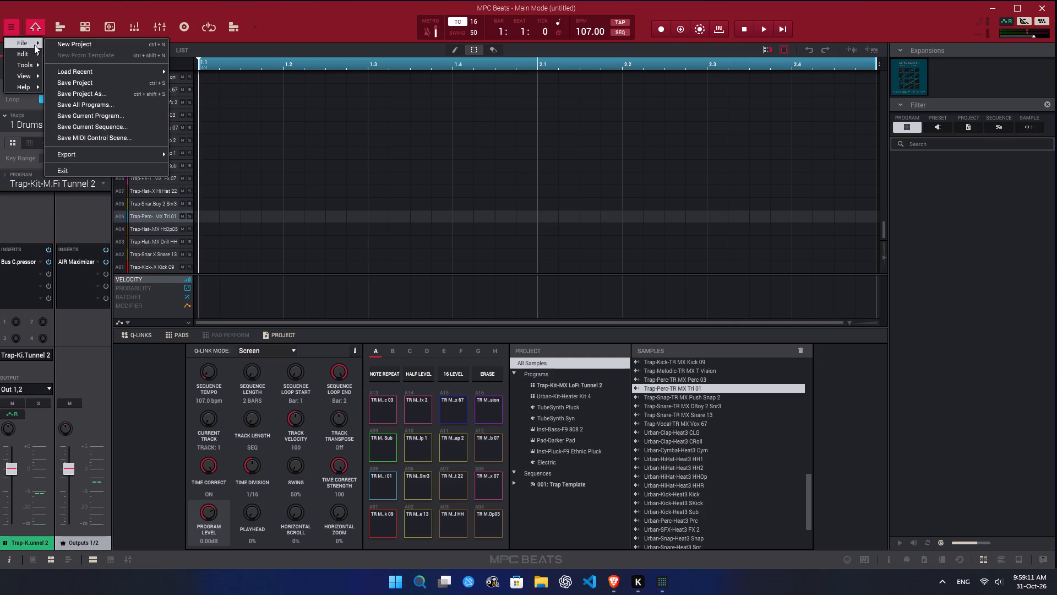
{"action": "left_click", "coordinate": [121, 269]}
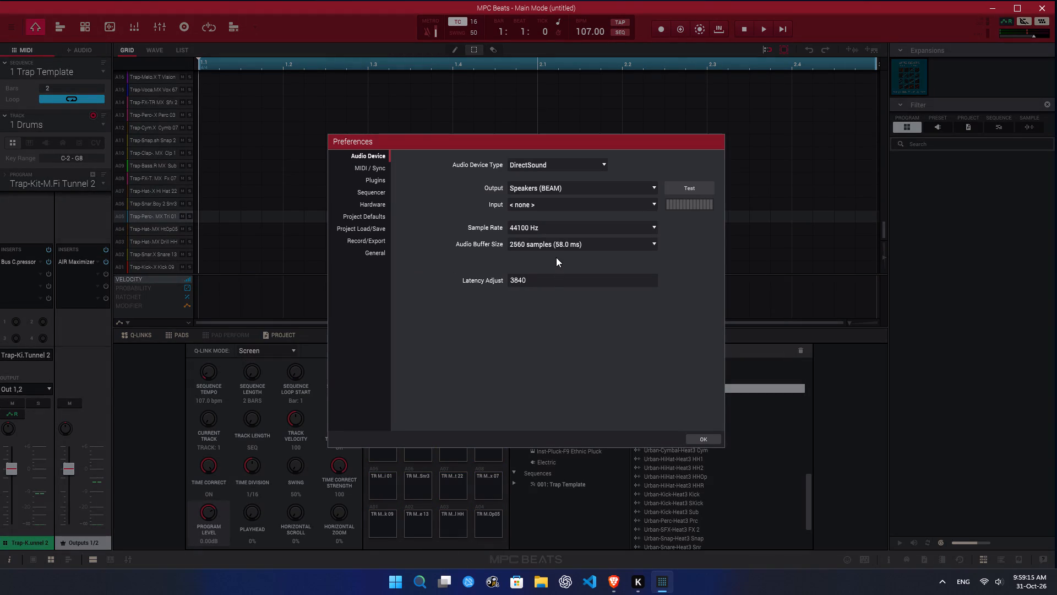
{"action": "left_click", "coordinate": [599, 244]}
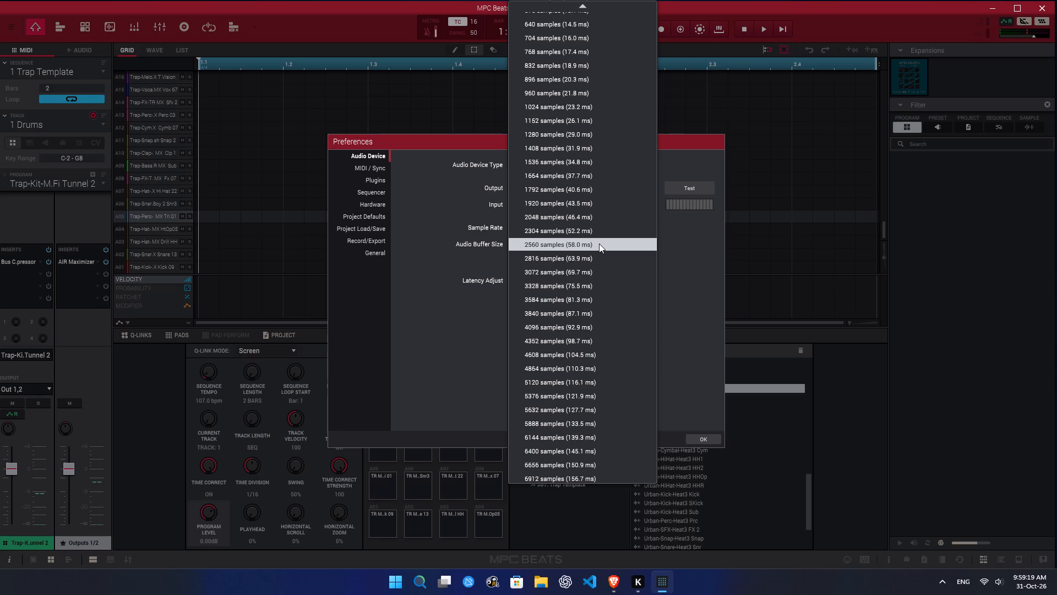
{"action": "scroll", "coordinate": [599, 244], "scroll_direction": "up", "scroll_amount": 4}
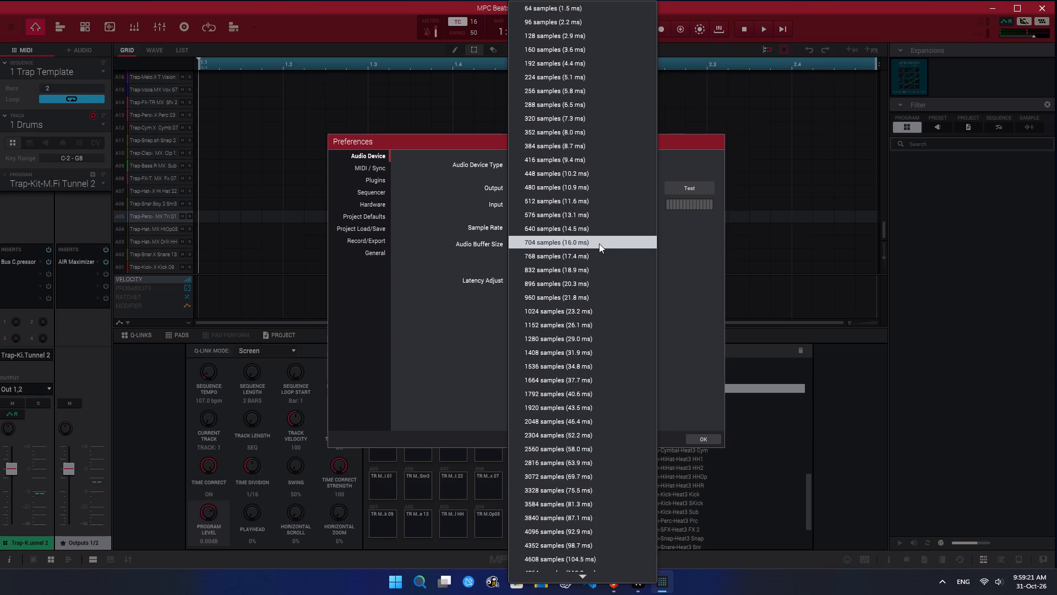
{"action": "left_click", "coordinate": [698, 306]}
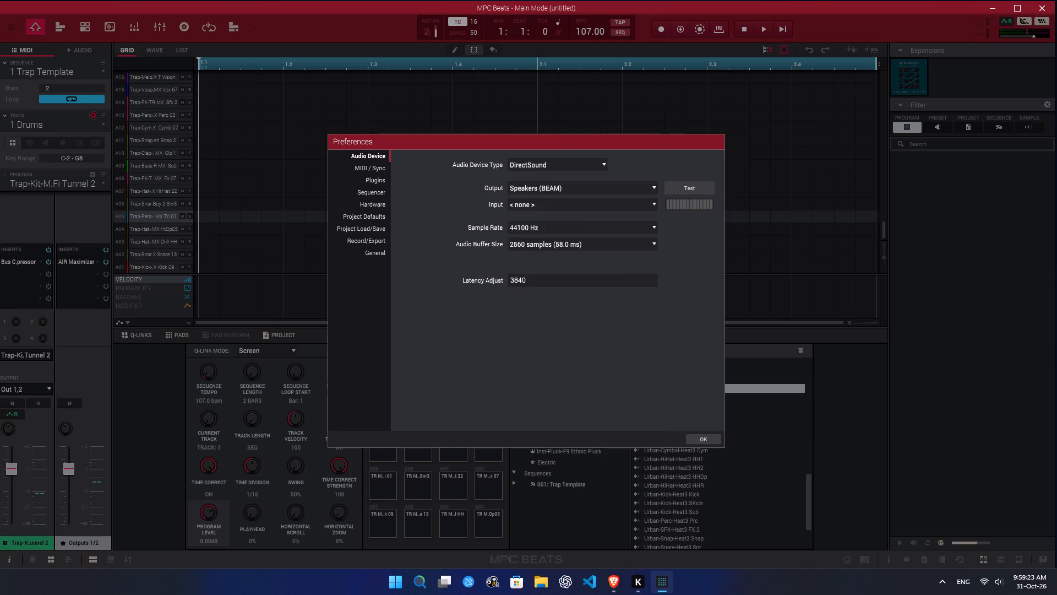
Set the audio device type to Windows Audio and the output to Speakers (BEAM).
{"action": "left_click", "coordinate": [562, 169]}
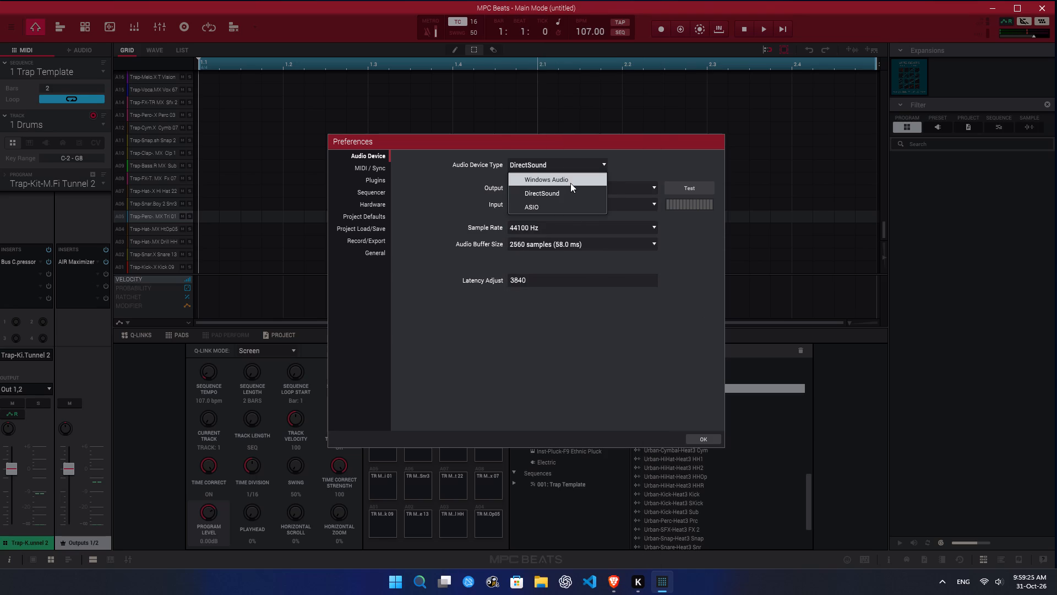
{"action": "left_click", "coordinate": [570, 183]}
{"action": "left_click", "coordinate": [593, 162]}
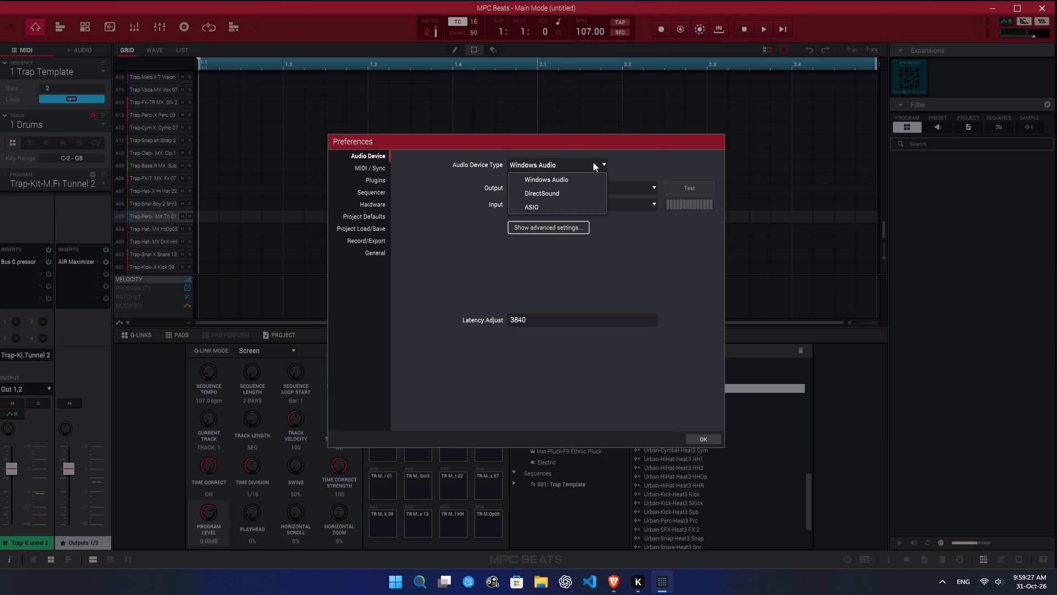
{"action": "left_click", "coordinate": [661, 161]}
{"action": "left_click", "coordinate": [602, 185]}
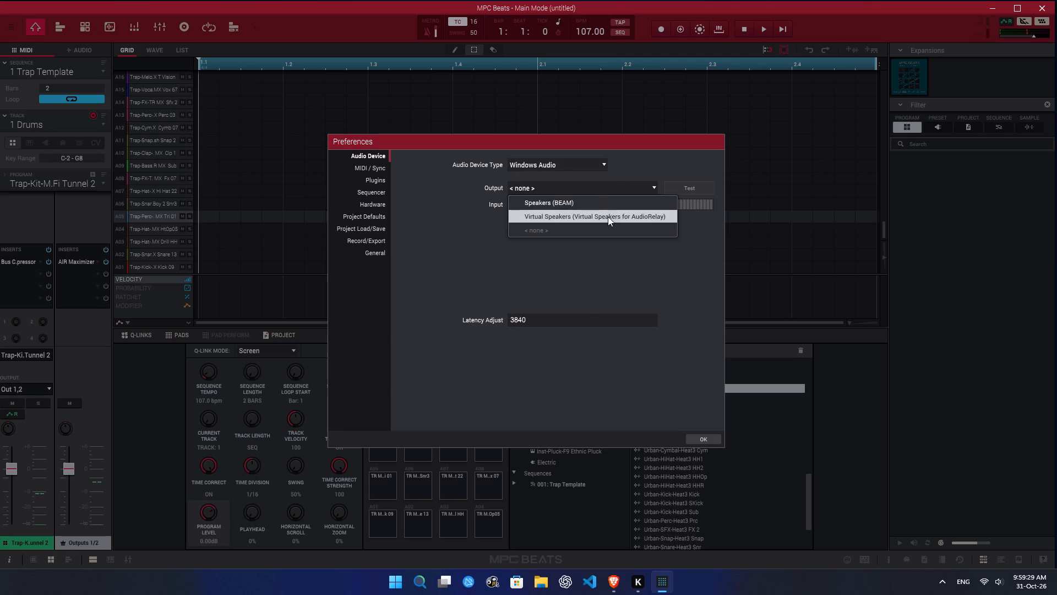
{"action": "left_click", "coordinate": [611, 208]}
Check the input choices, show the advanced audio settings, test the output, and accept the preferences.
{"action": "left_click", "coordinate": [578, 207]}
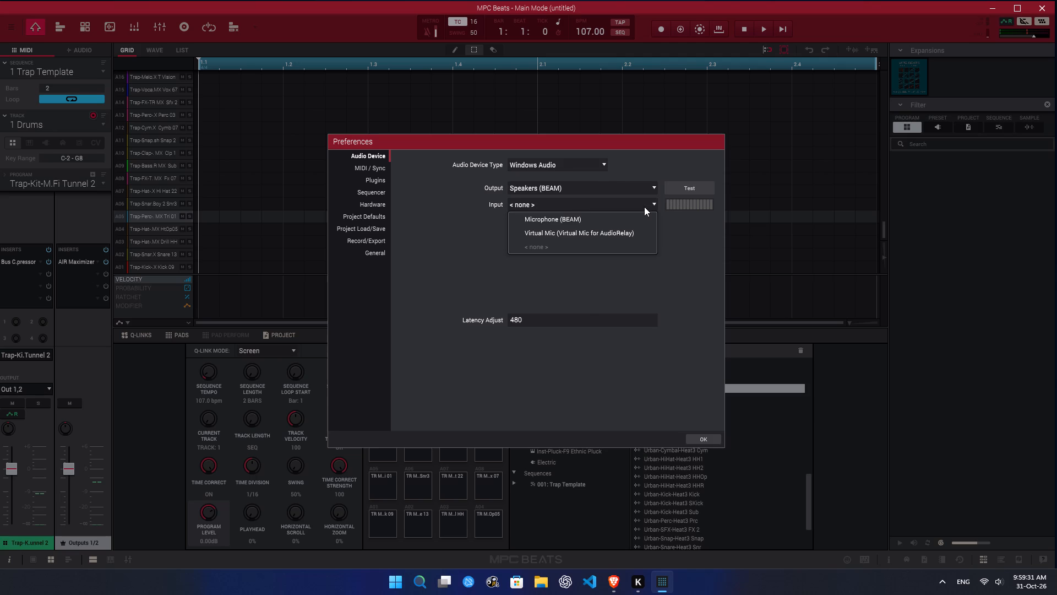
{"action": "left_click", "coordinate": [683, 215]}
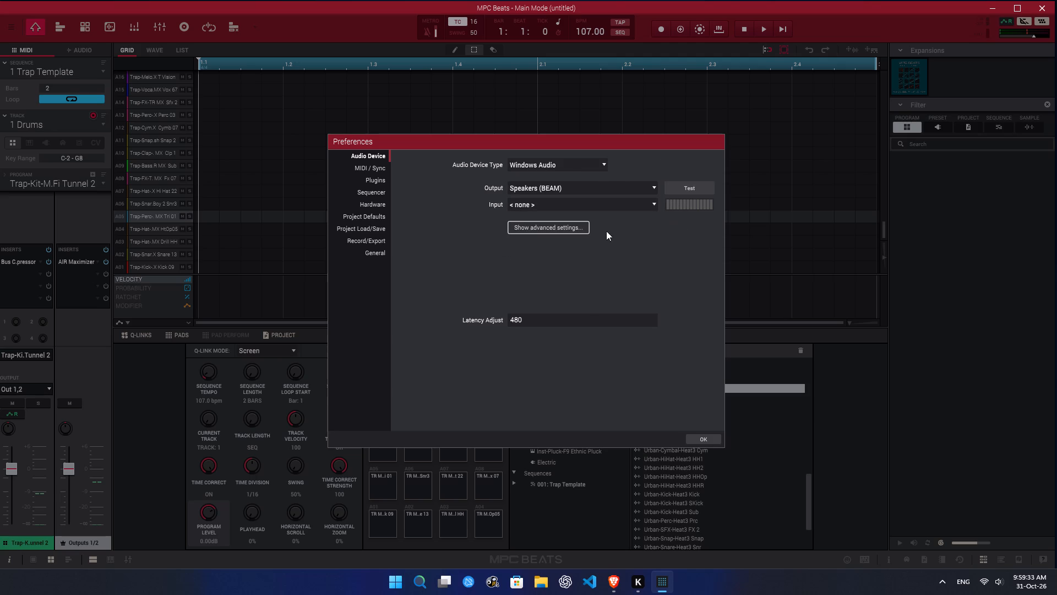
{"action": "left_click", "coordinate": [583, 231]}
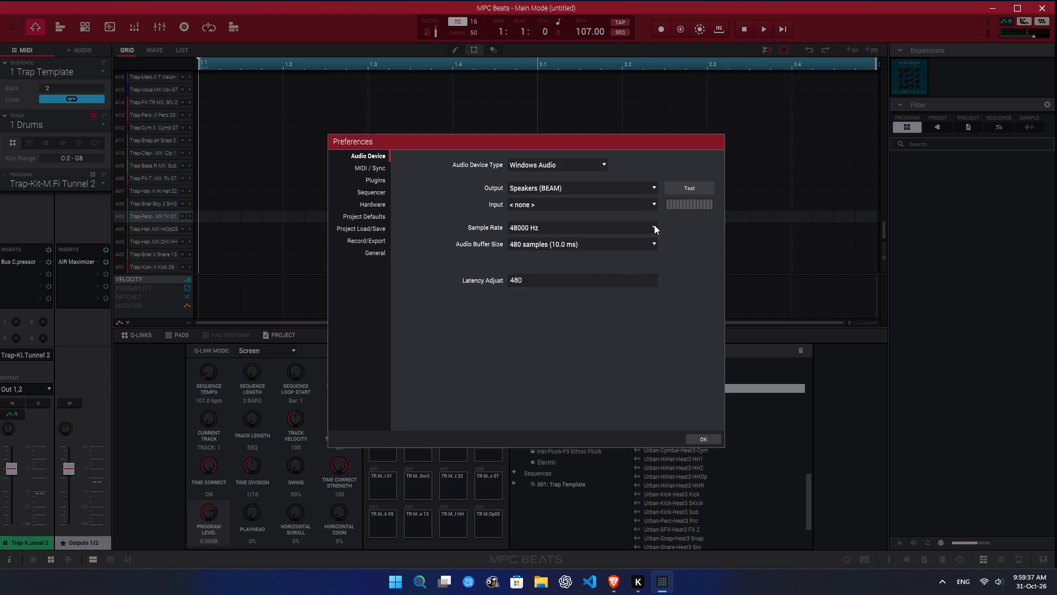
{"action": "left_click", "coordinate": [703, 189]}
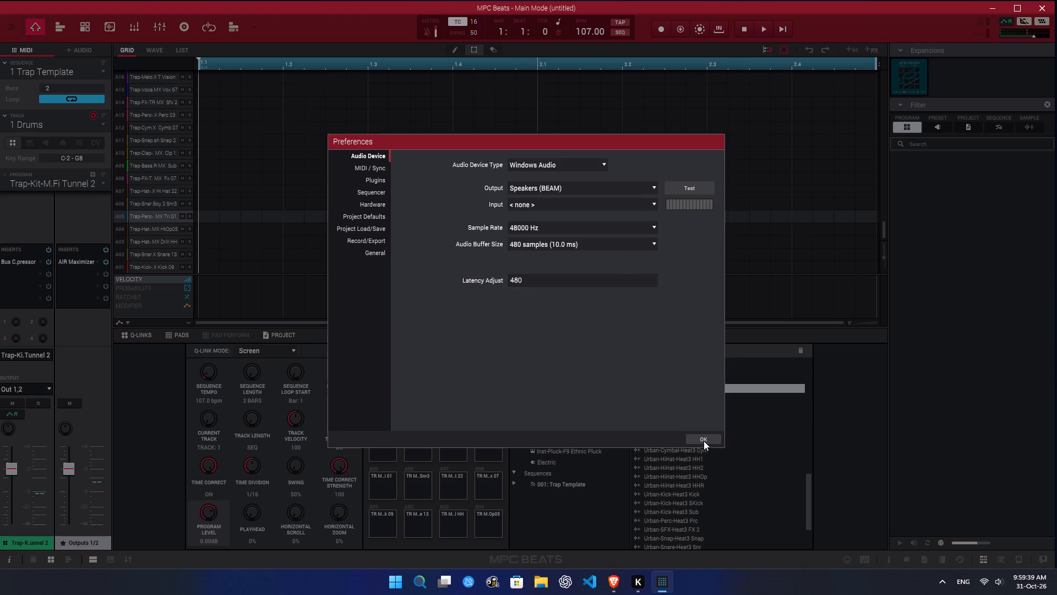
{"action": "left_click", "coordinate": [704, 441]}
Audition pads A05 and A06, and alternate between kick pad A01 and snare pad A02.
{"action": "left_click", "coordinate": [386, 497]}
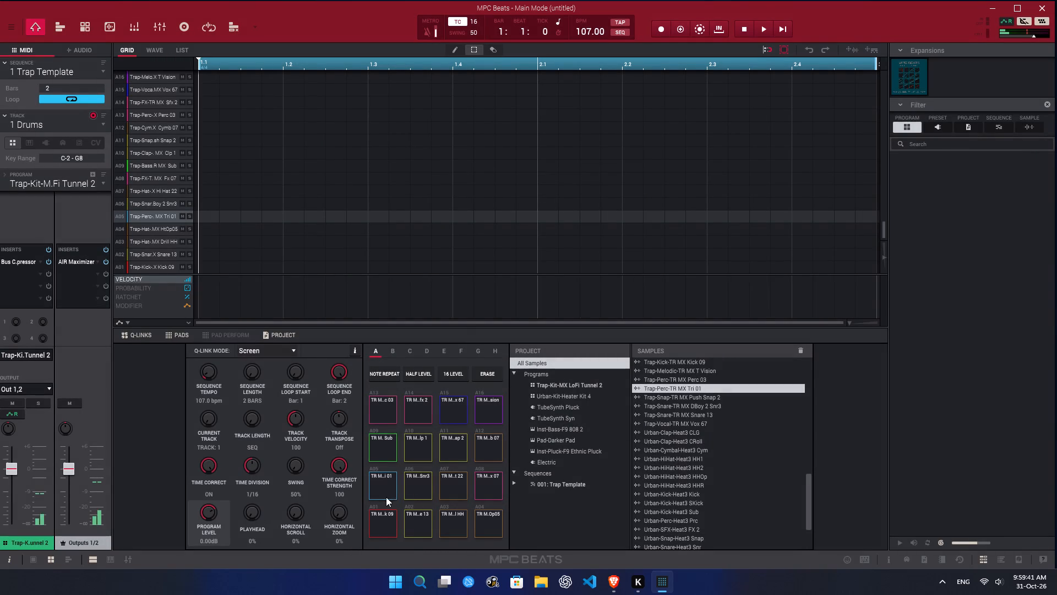
{"action": "left_click", "coordinate": [427, 483]}
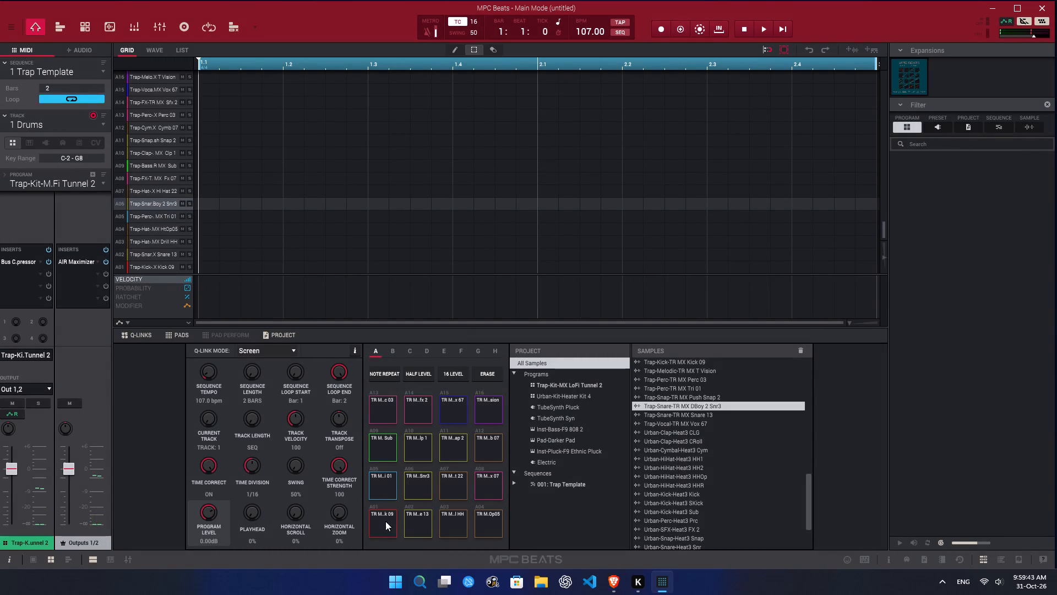
{"action": "double_click", "coordinate": [377, 526]}
{"action": "left_click", "coordinate": [388, 526]}
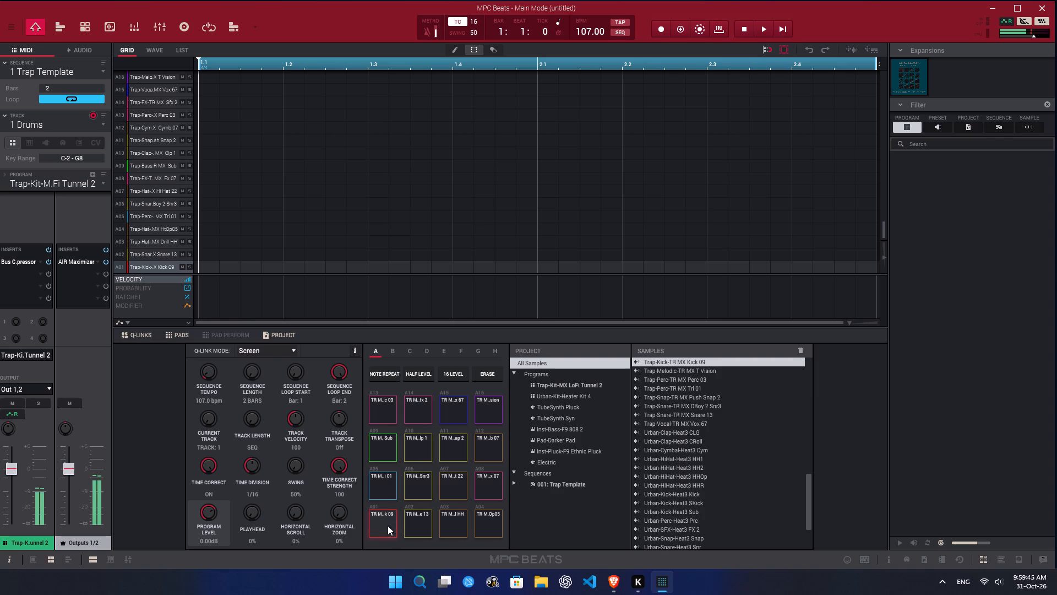
{"action": "left_click", "coordinate": [388, 478]}
{"action": "left_click", "coordinate": [413, 518]}
{"action": "left_click", "coordinate": [382, 517]}
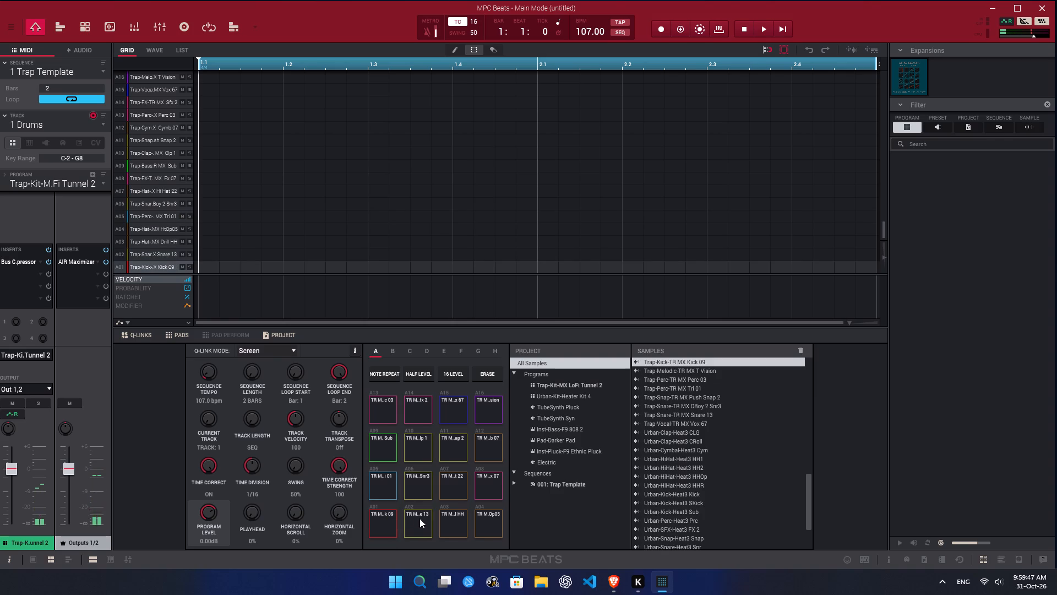
{"action": "left_click", "coordinate": [419, 518]}
{"action": "double_click", "coordinate": [380, 521]}
{"action": "double_click", "coordinate": [418, 521]}
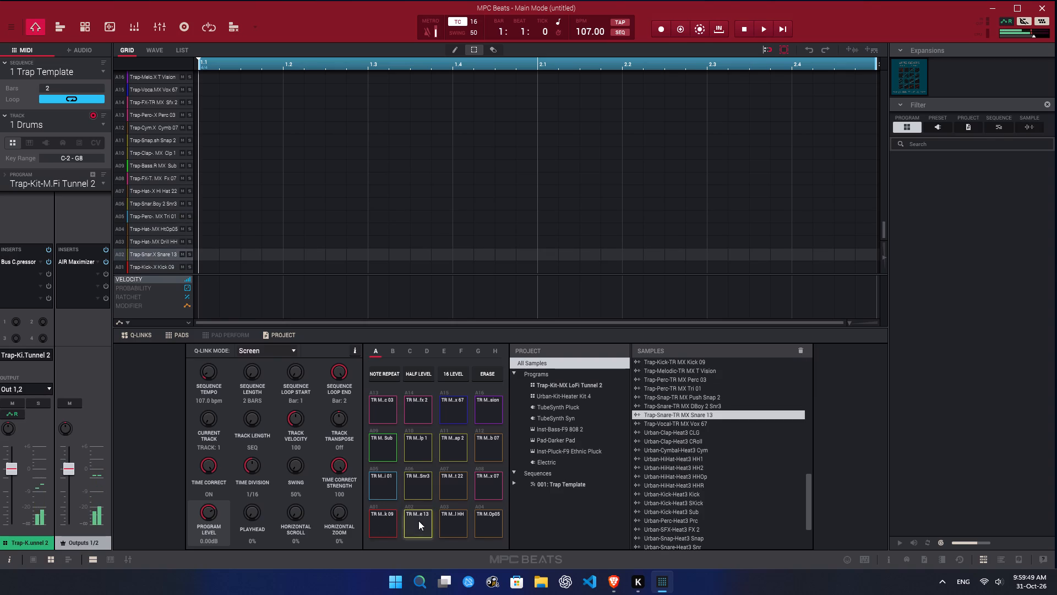
Audition pads A06, A10, A14, A15 and A16 of the trap drum kit.
{"action": "left_click", "coordinate": [418, 494]}
{"action": "left_click", "coordinate": [418, 452]}
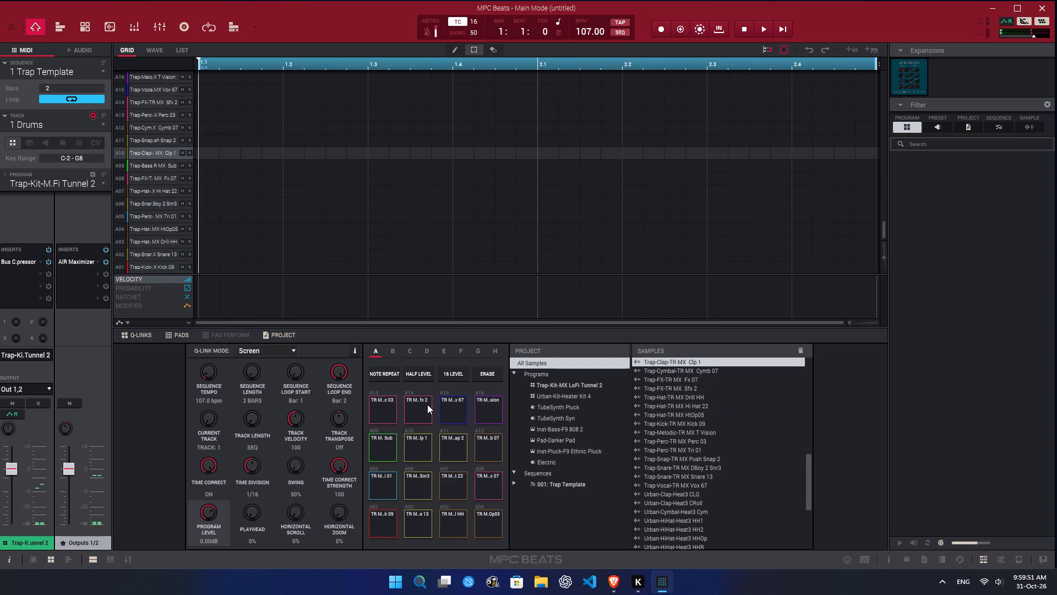
{"action": "left_click", "coordinate": [427, 404]}
{"action": "left_click", "coordinate": [447, 404]}
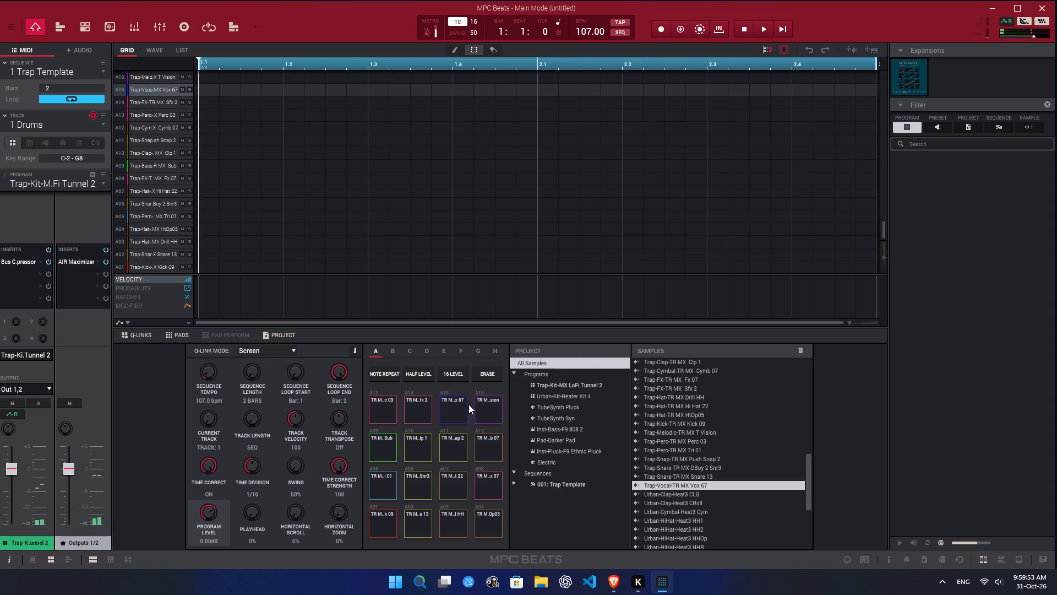
{"action": "left_click", "coordinate": [481, 405]}
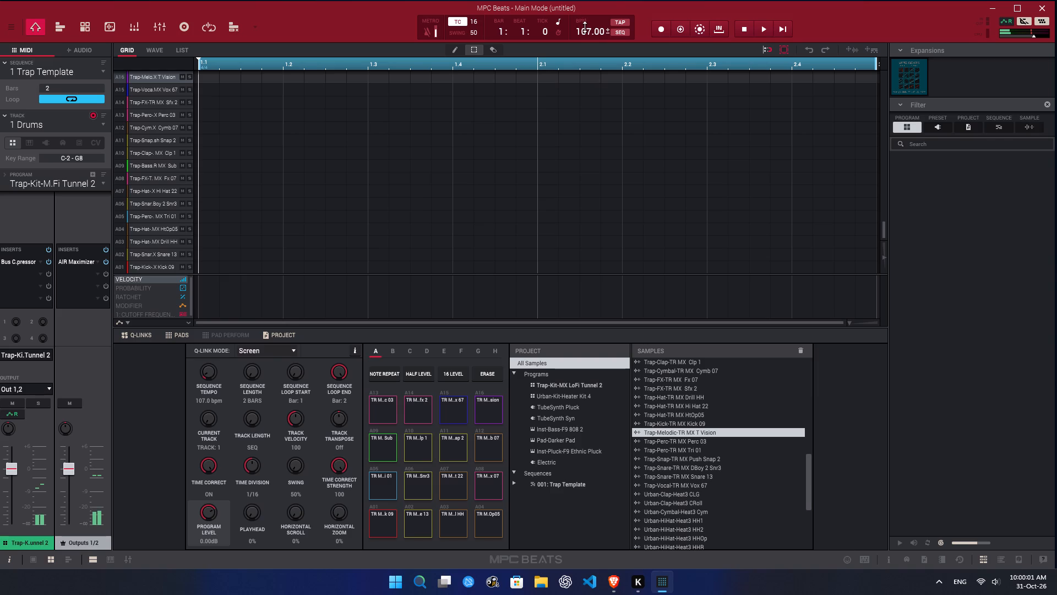
Turn off time correction.
{"action": "left_click", "coordinate": [464, 21]}
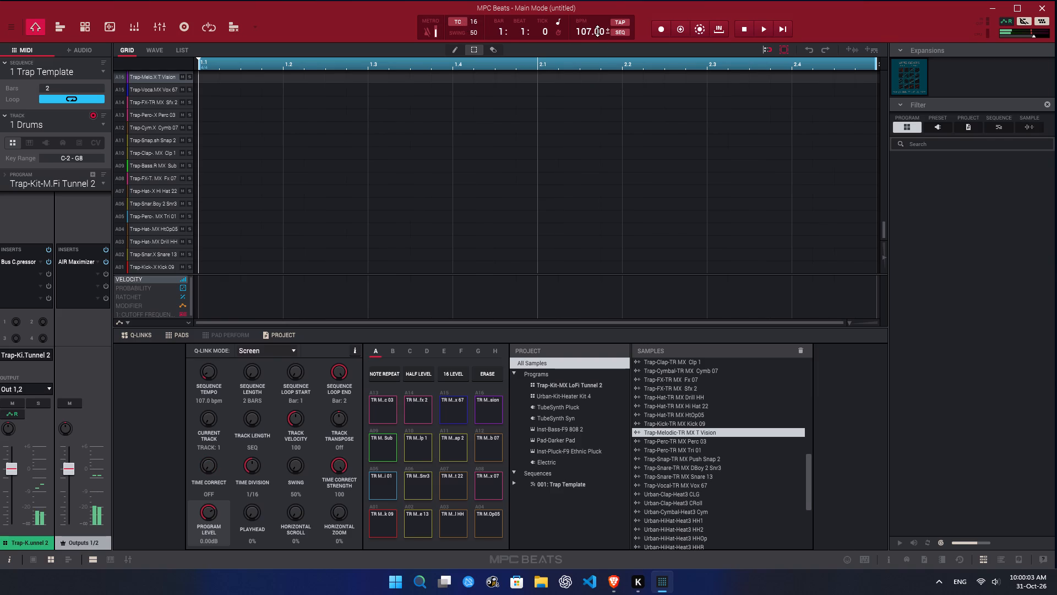
Set the sequence tempo to 100 BPM.
{"action": "left_click", "coordinate": [597, 31]}
{"action": "key", "text": "BackSpace"}
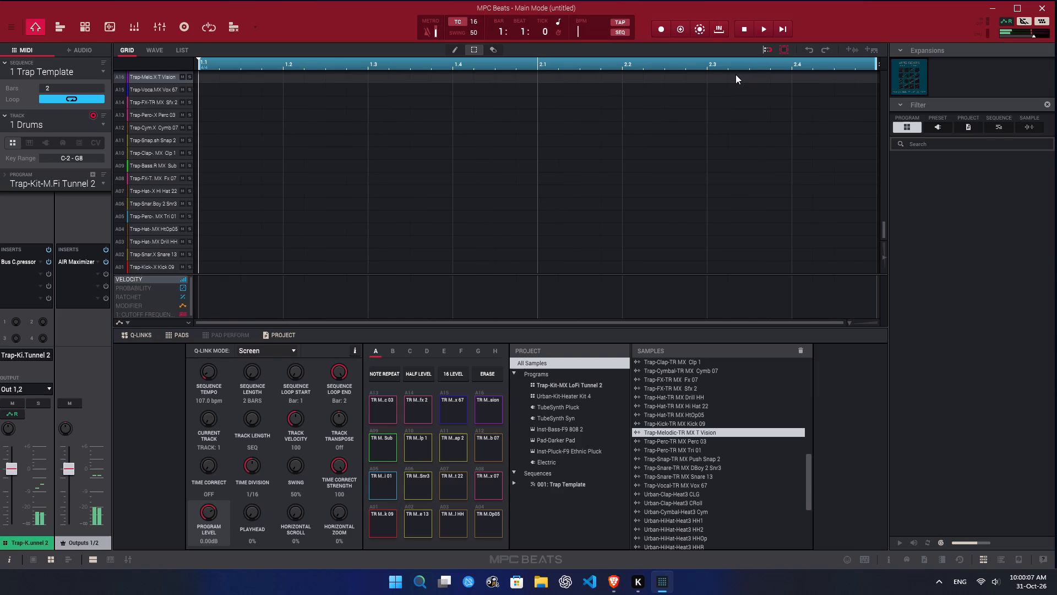
{"action": "key", "text": "1"}
{"action": "type", "text": "00"}
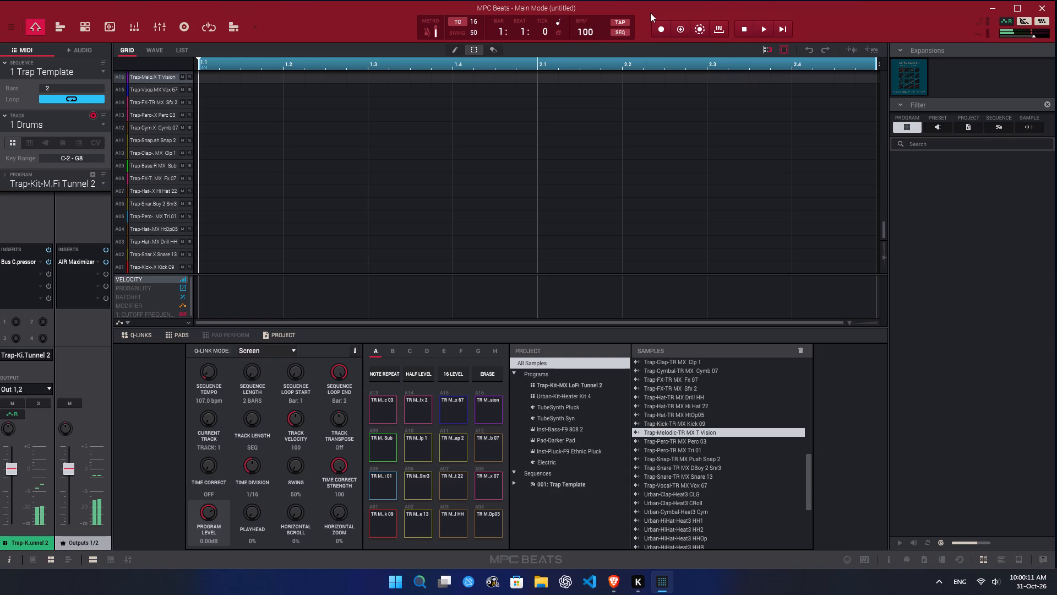
{"action": "left_click", "coordinate": [657, 13]}
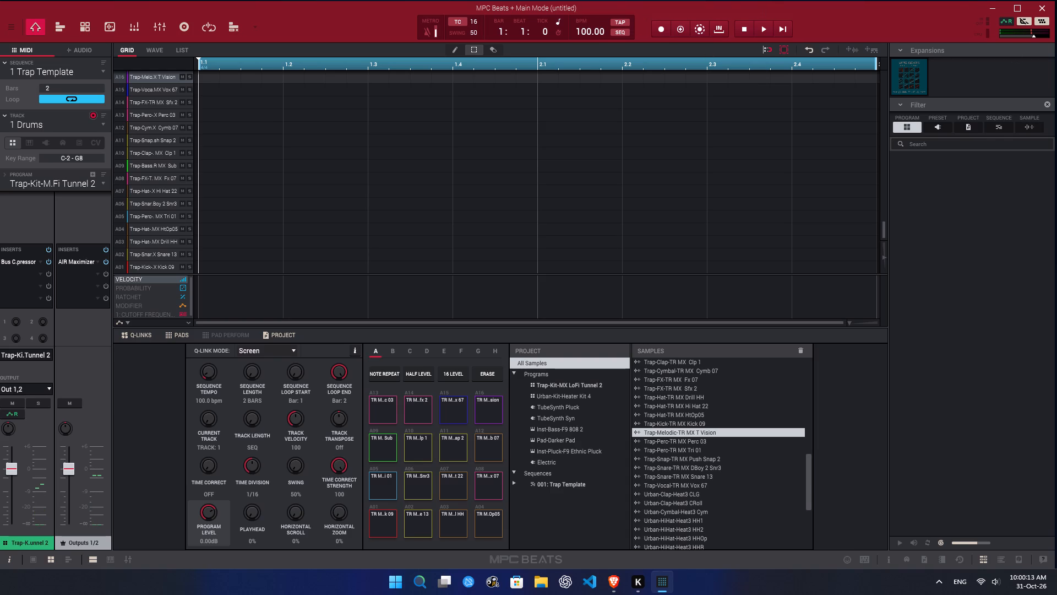
Audition percussion pad A13 of the trap drum kit.
{"action": "left_click", "coordinate": [389, 409]}
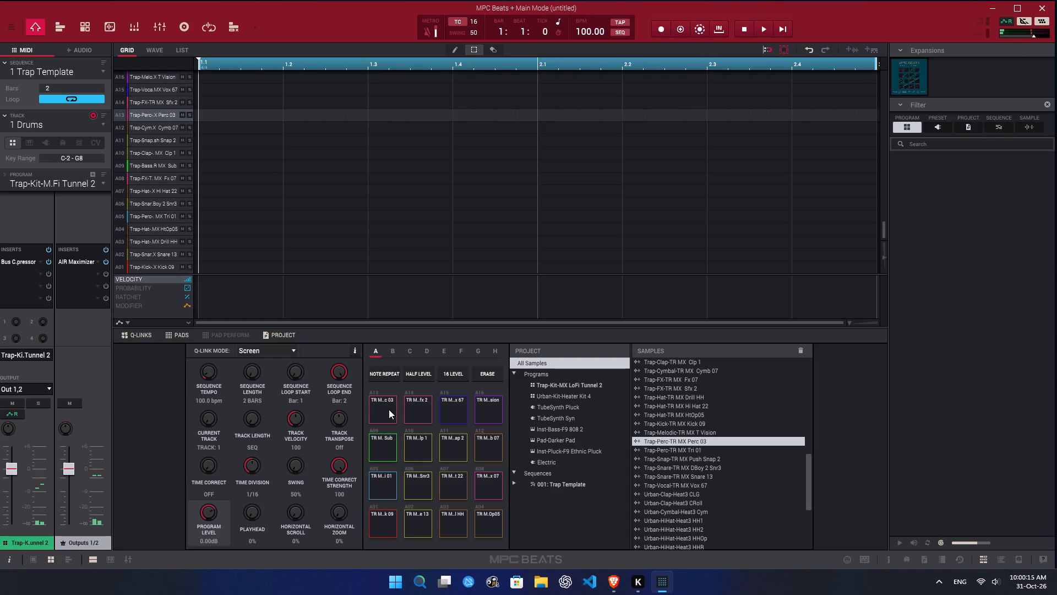
{"action": "left_click", "coordinate": [385, 423]}
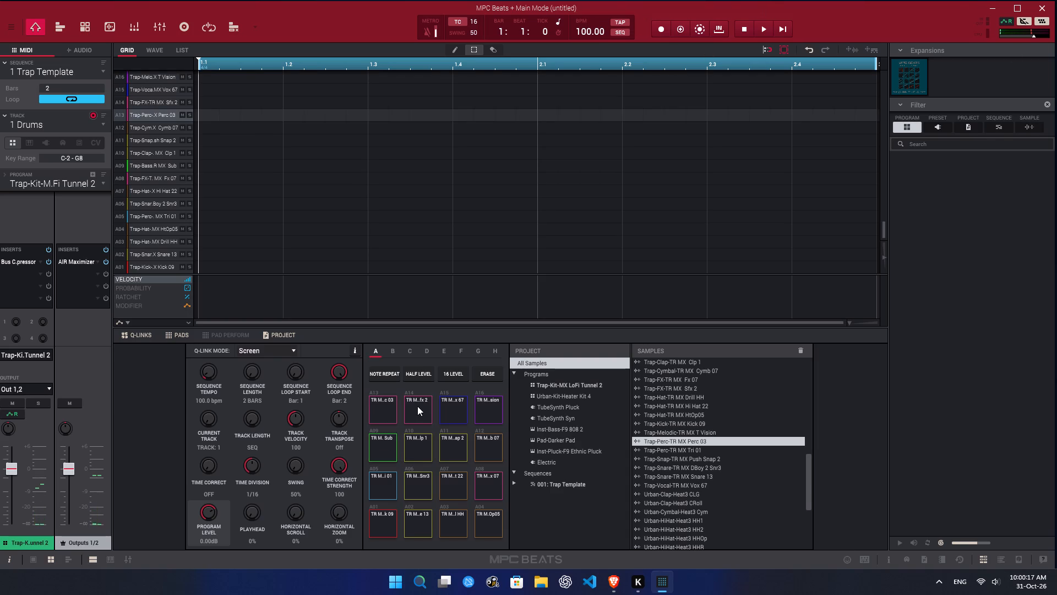
Audition pads A14, A15 and A16 of the trap drum kit.
{"action": "left_click", "coordinate": [417, 406]}
{"action": "left_click", "coordinate": [463, 405]}
{"action": "left_click", "coordinate": [496, 405]}
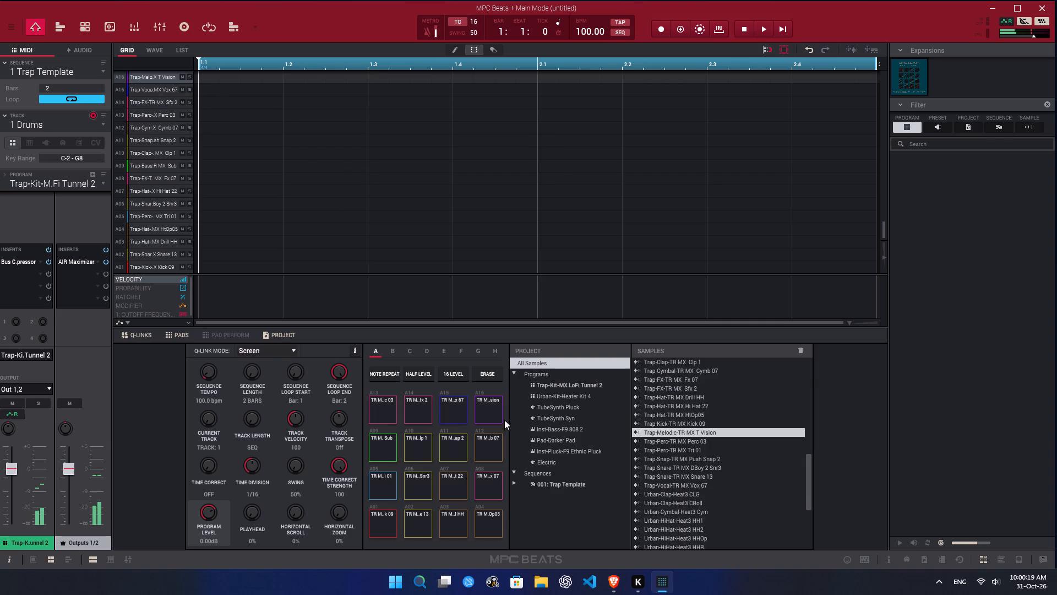
Select the Trap-Kit-MX LoFi Tunnel 2 program in the project and audition its pads A01 and A05.
{"action": "double_click", "coordinate": [571, 384]}
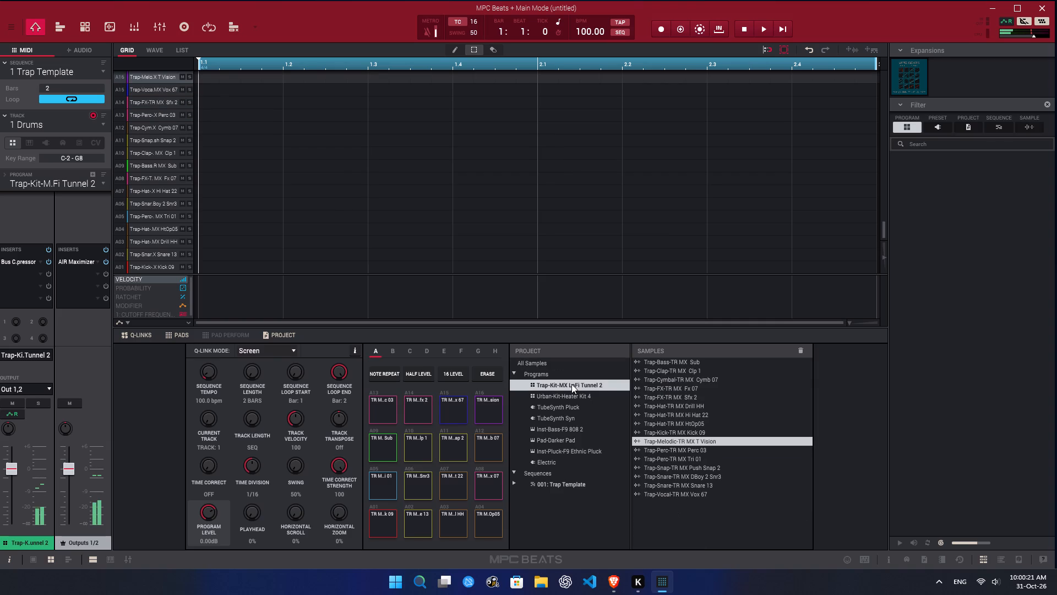
{"action": "double_click", "coordinate": [571, 384]}
{"action": "left_click", "coordinate": [379, 524]}
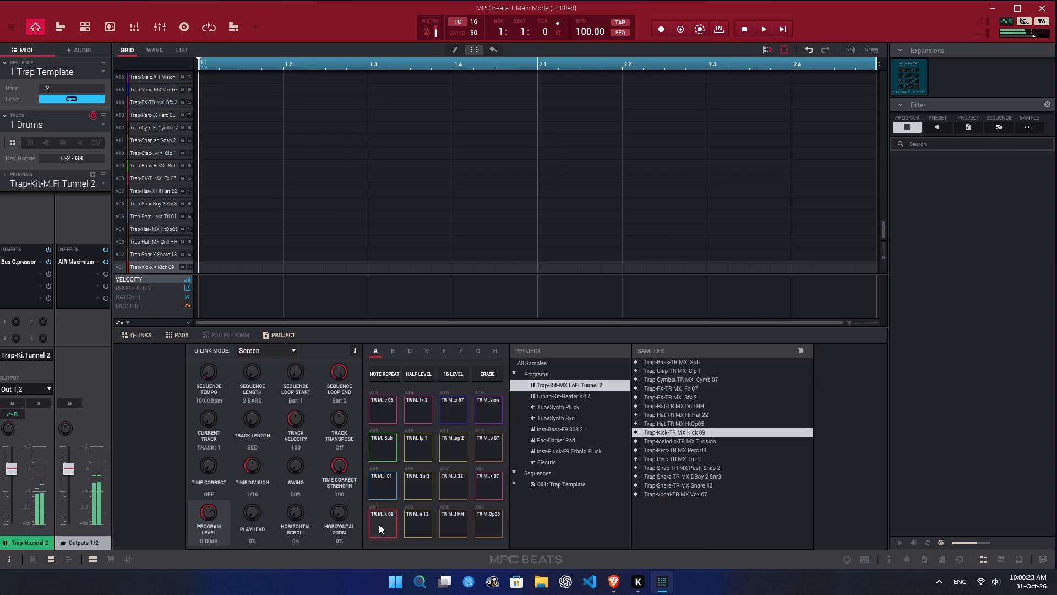
{"action": "left_click", "coordinate": [385, 486]}
Switch the Drums track to the Urban-Kit-Heater Kit 4 program and audition pads A05, A01, A02 and A03.
{"action": "double_click", "coordinate": [577, 400]}
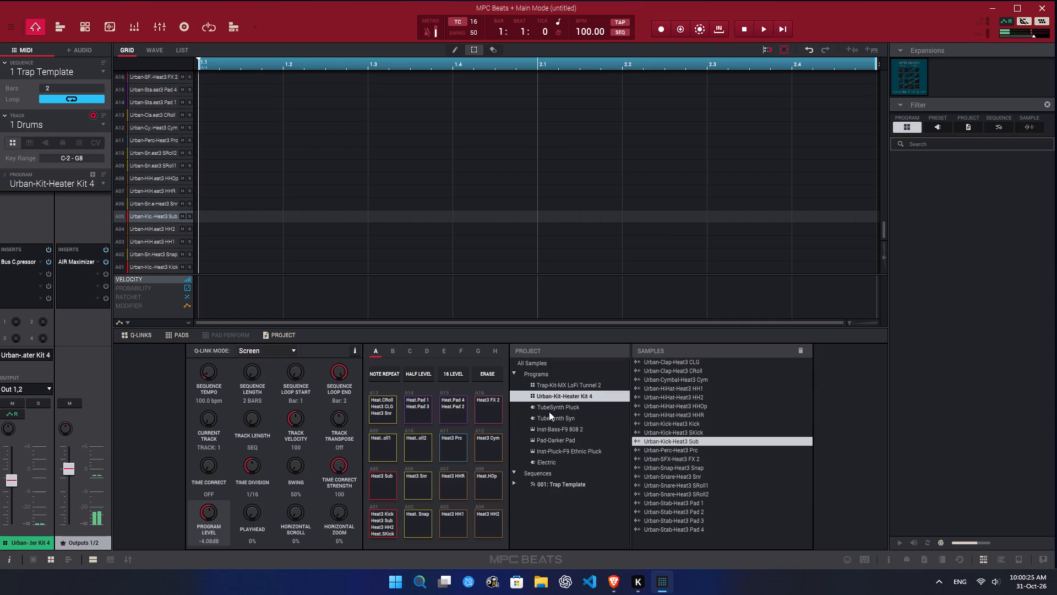
{"action": "left_click", "coordinate": [384, 486]}
{"action": "left_click", "coordinate": [390, 493]}
{"action": "left_click", "coordinate": [386, 522]}
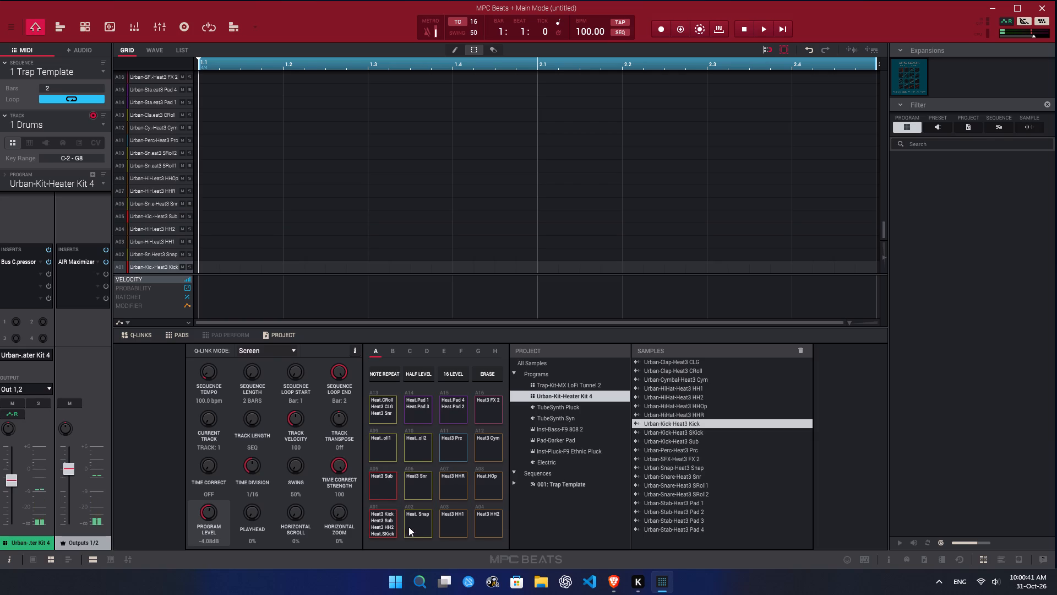
{"action": "left_click", "coordinate": [395, 528]}
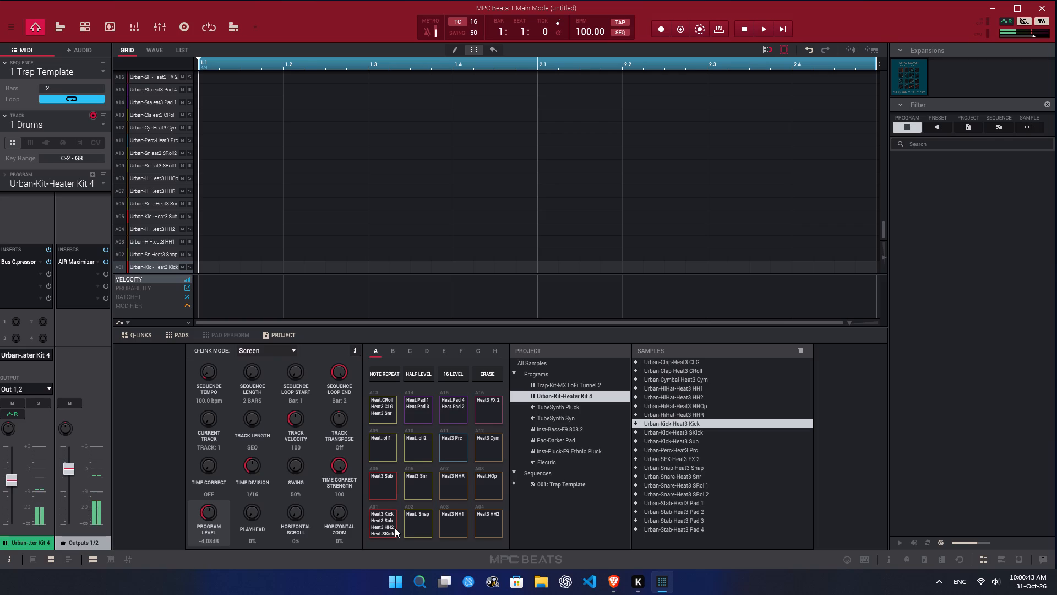
{"action": "left_click", "coordinate": [416, 527]}
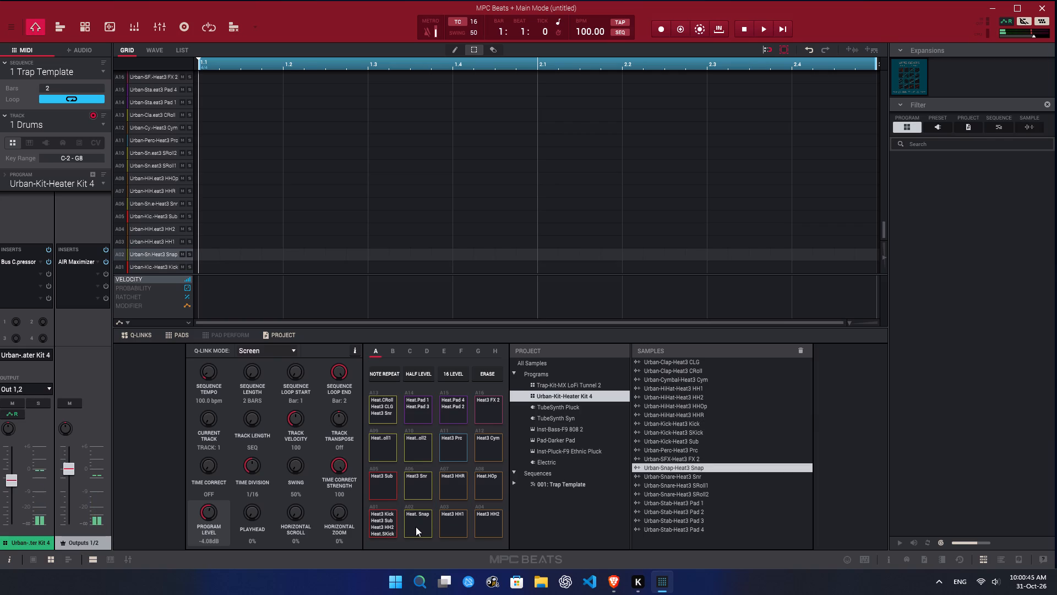
{"action": "left_click", "coordinate": [450, 524]}
Switch the track to the TubeSynth Pluck program and audition pads C01 and C05 and the C2 and C#2 piano-roll keys.
{"action": "double_click", "coordinate": [551, 403]}
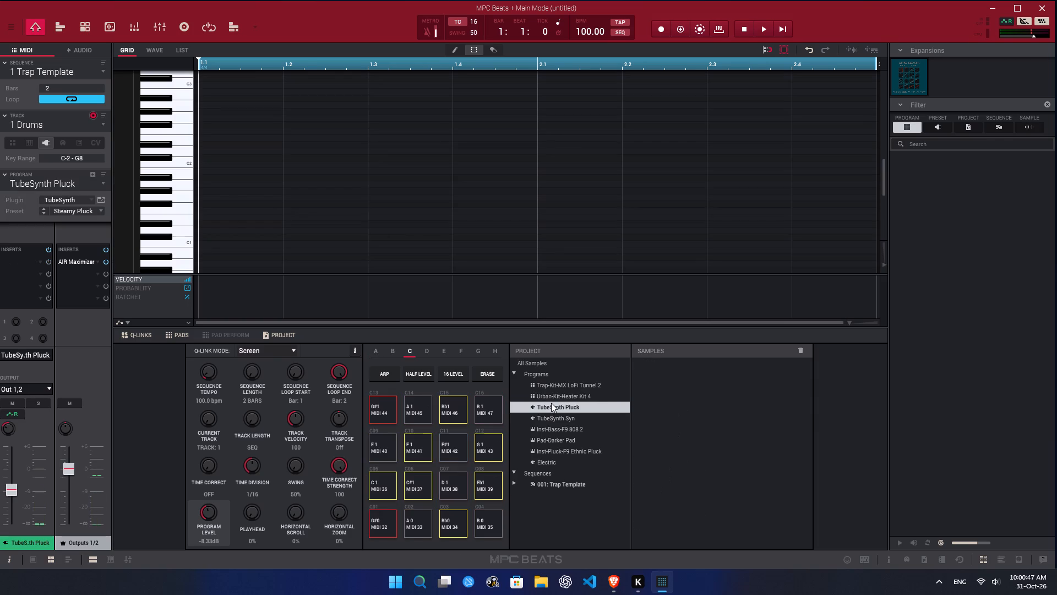
{"action": "left_click", "coordinate": [381, 513]}
{"action": "left_click", "coordinate": [380, 493]}
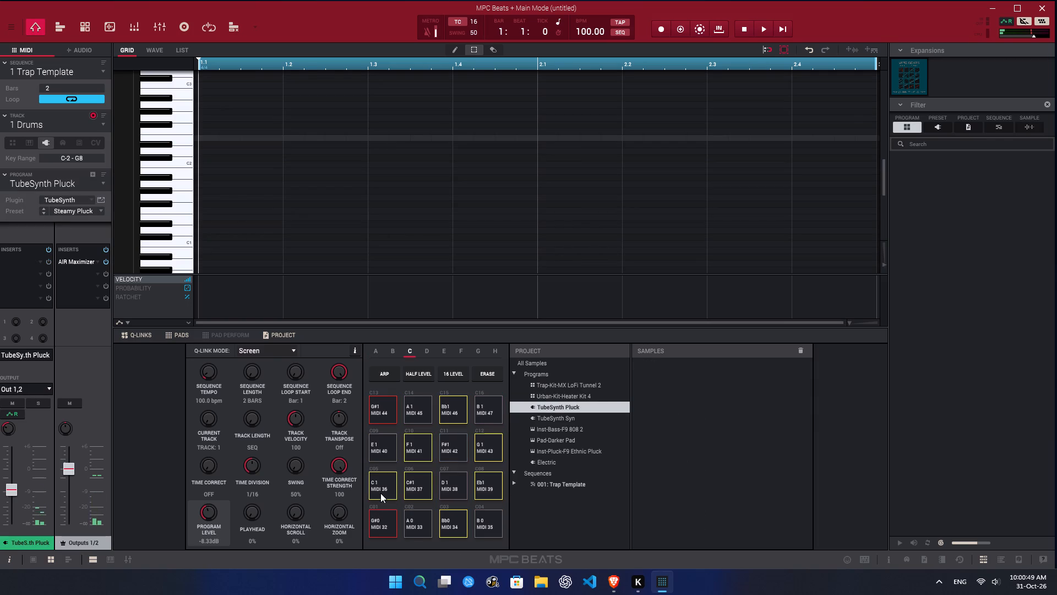
{"action": "double_click", "coordinate": [380, 493]}
{"action": "left_click", "coordinate": [380, 518]}
{"action": "left_click", "coordinate": [380, 518]}
{"action": "left_click", "coordinate": [189, 164]}
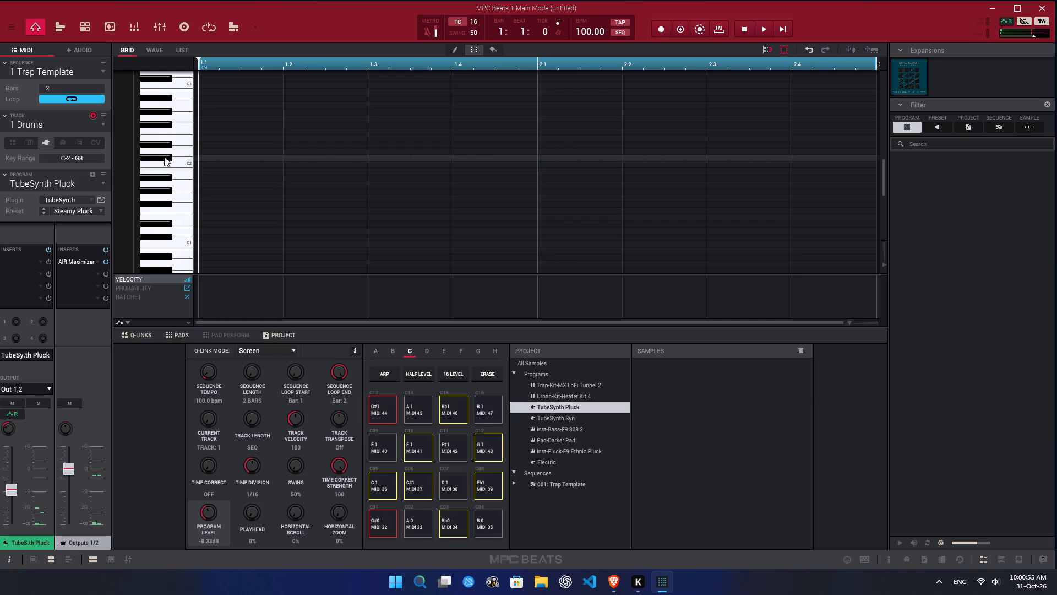
{"action": "left_click", "coordinate": [164, 156]}
Switch the track to the TubeSynth Syn program and audition pads C01 and C05.
{"action": "double_click", "coordinate": [554, 421]}
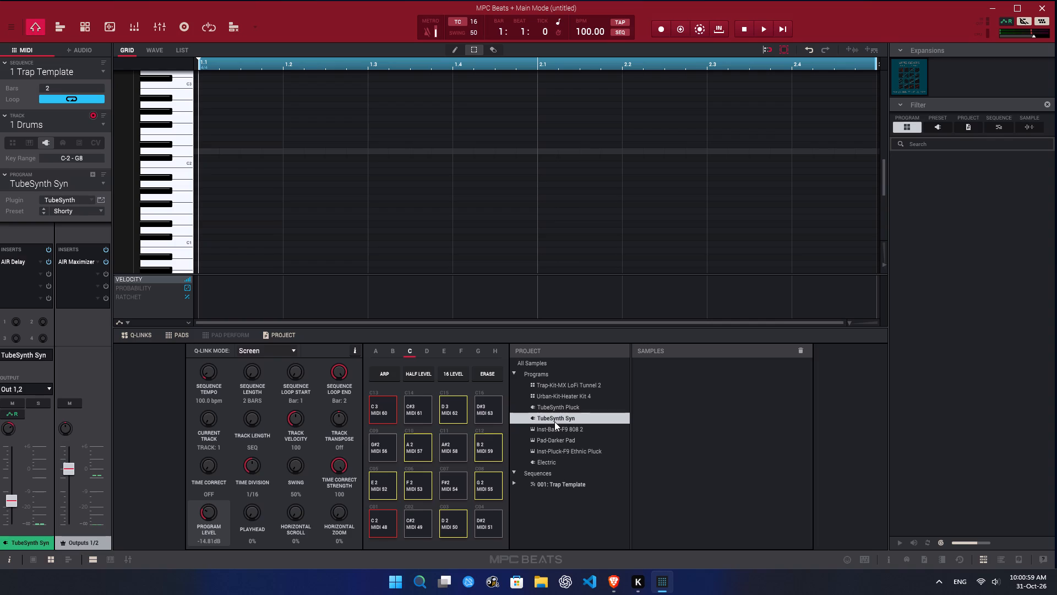
{"action": "left_click", "coordinate": [390, 523]}
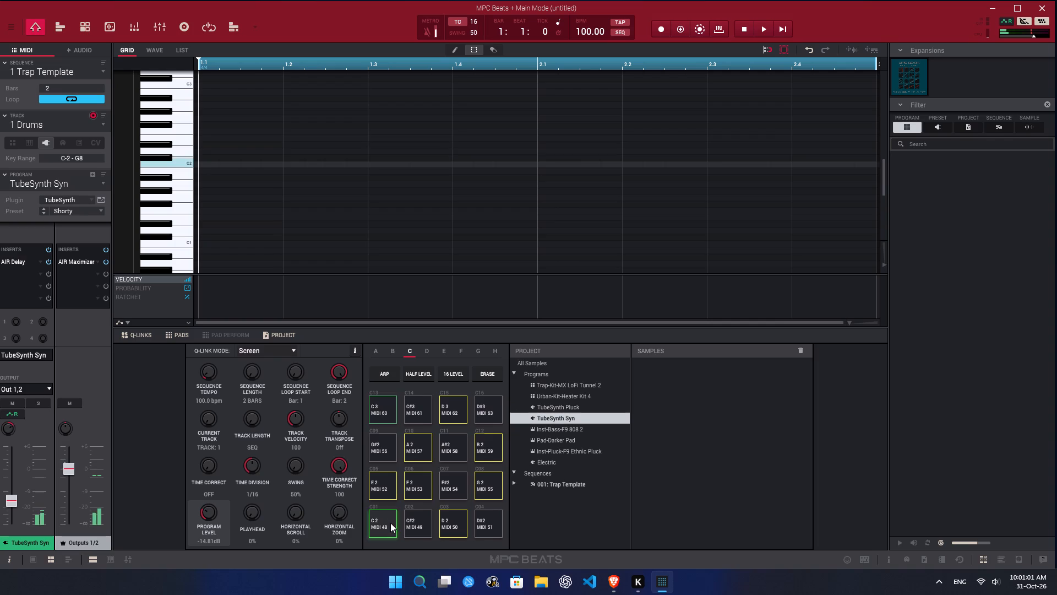
{"action": "left_click", "coordinate": [384, 499]}
Switch the track to the Inst-Bass-F9 808 2 program and audition pads C01, C06 and C10.
{"action": "double_click", "coordinate": [605, 432]}
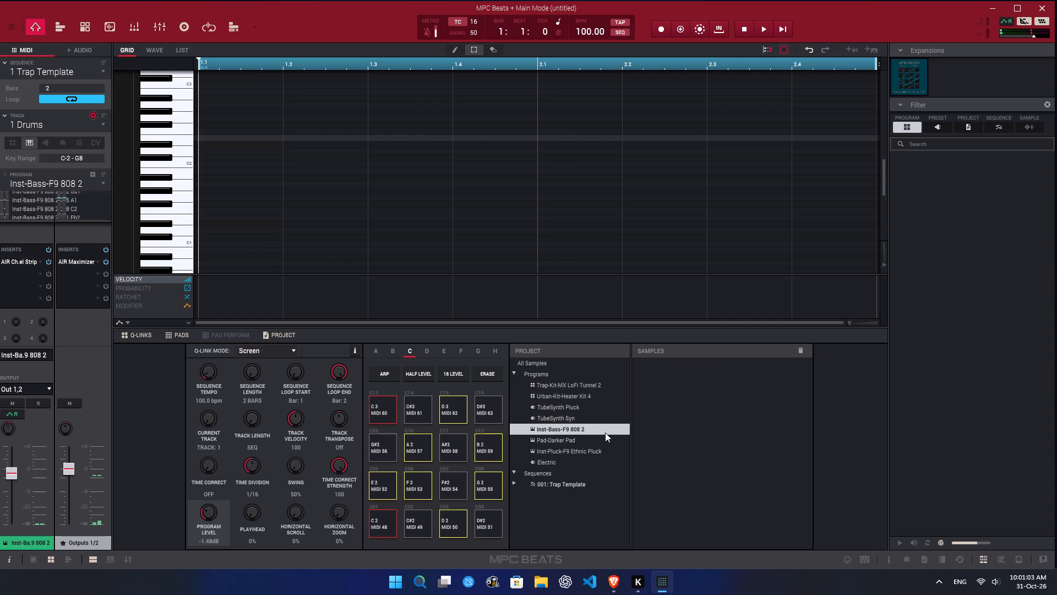
{"action": "left_click", "coordinate": [374, 522]}
{"action": "left_click", "coordinate": [374, 522]}
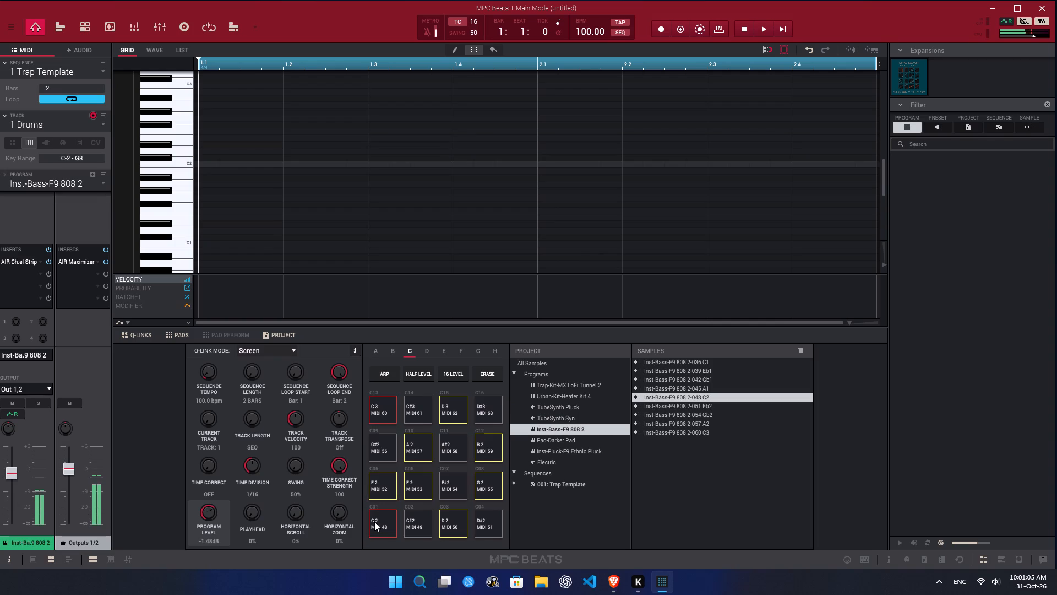
{"action": "left_click", "coordinate": [419, 495]}
{"action": "left_click", "coordinate": [419, 495]}
{"action": "left_click", "coordinate": [421, 435]}
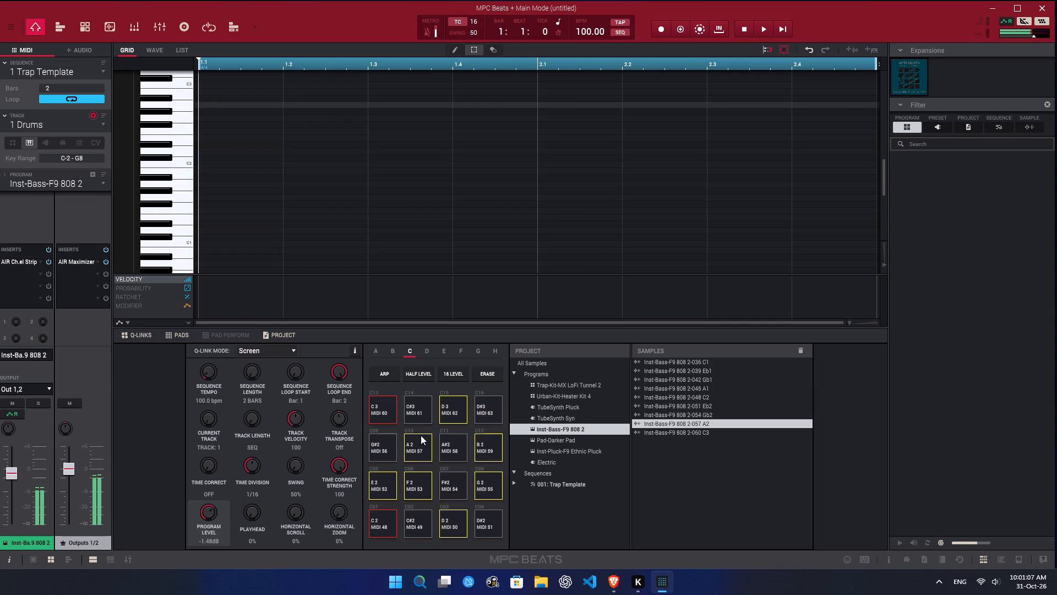
Switch the track to the Pad-Darker Pad program and audition pads C01 and C05.
{"action": "double_click", "coordinate": [580, 438]}
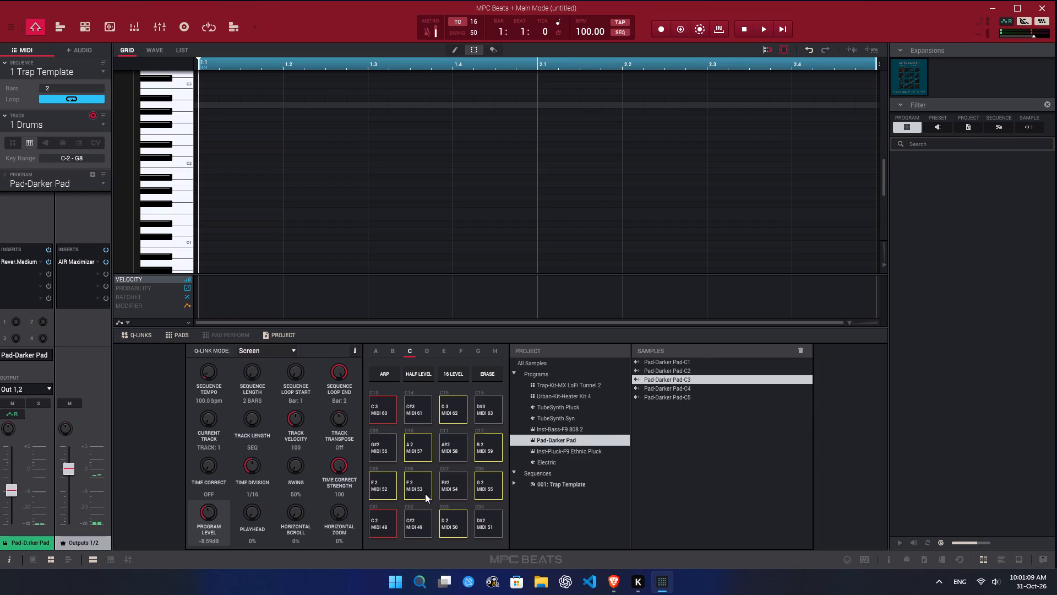
{"action": "left_click", "coordinate": [382, 520]}
{"action": "left_click", "coordinate": [379, 492]}
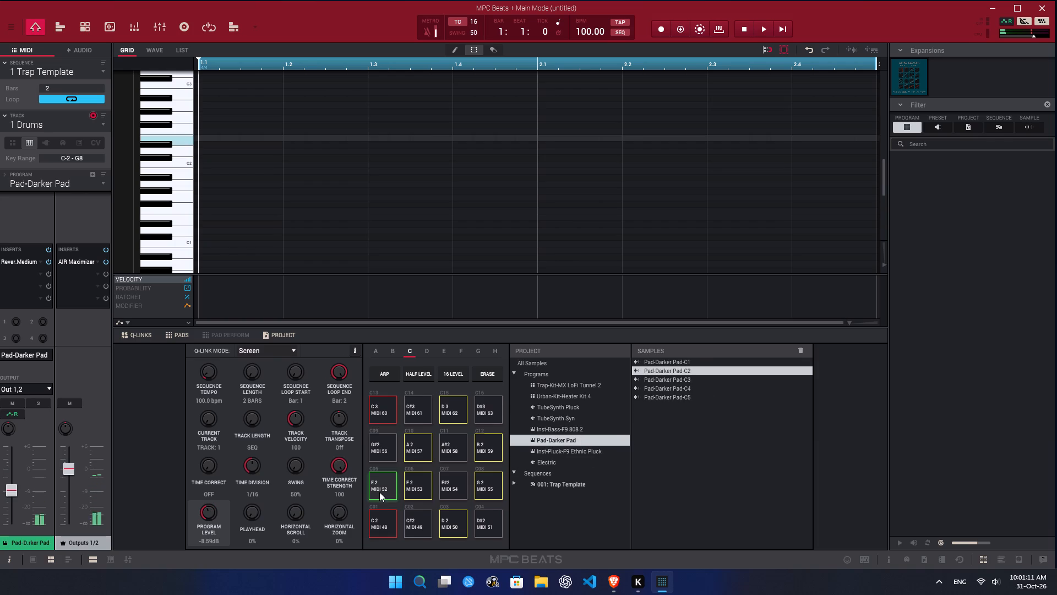
Switch the track to the Inst-Pluck-F9 Ethnic Pluck program and audition pads C01 and C05.
{"action": "double_click", "coordinate": [586, 453]}
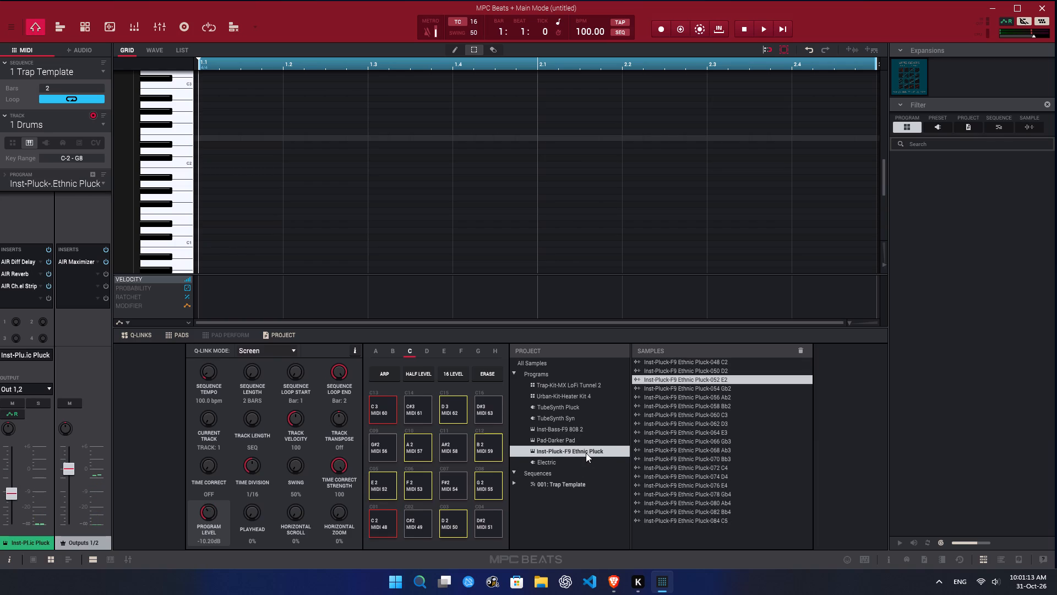
{"action": "left_click", "coordinate": [378, 526]}
{"action": "left_click", "coordinate": [381, 491]}
Switch the track to the Electric program and audition pads C05, C01, C04 and C03.
{"action": "double_click", "coordinate": [540, 463]}
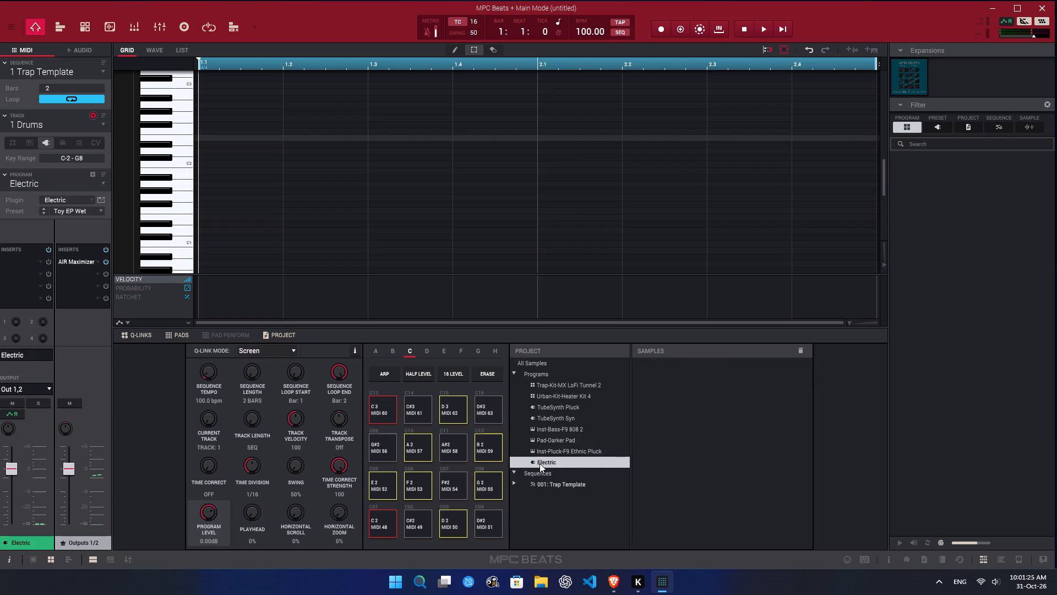
{"action": "left_click", "coordinate": [383, 484]}
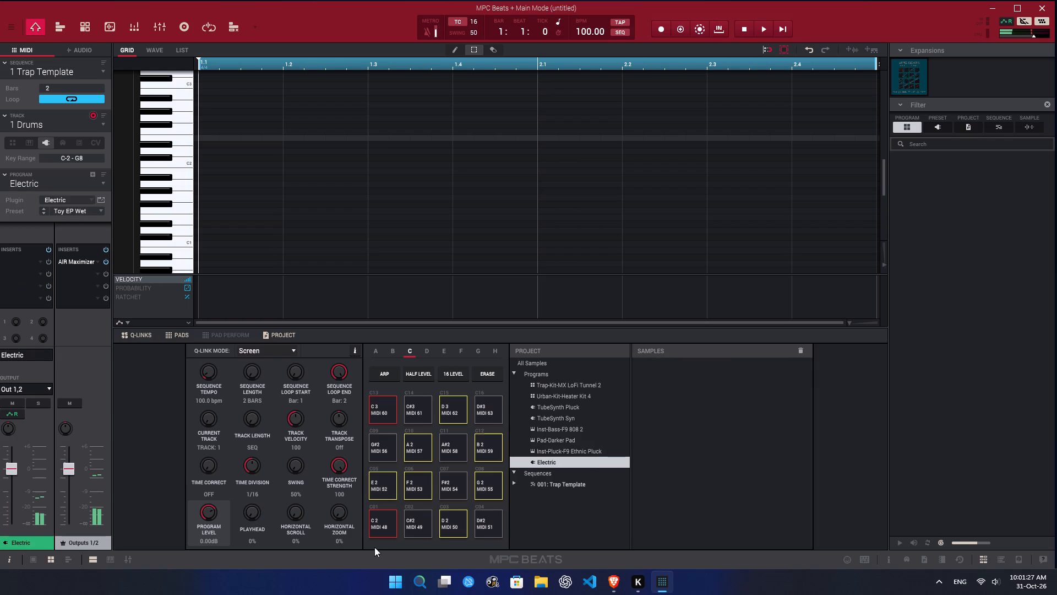
{"action": "left_click", "coordinate": [386, 528]}
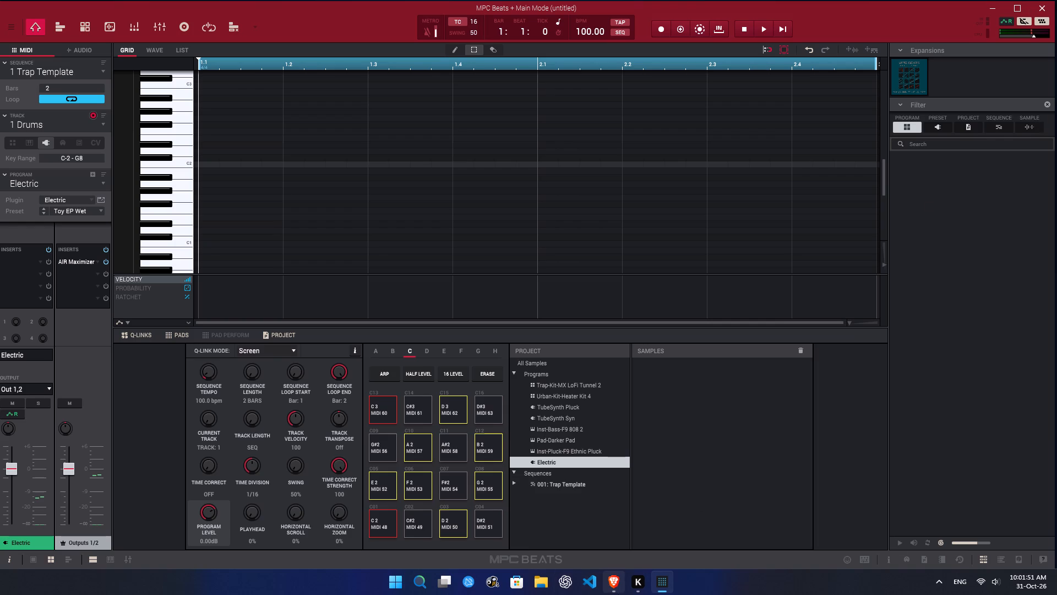
{"action": "left_click", "coordinate": [486, 527]}
{"action": "left_click", "coordinate": [438, 526]}
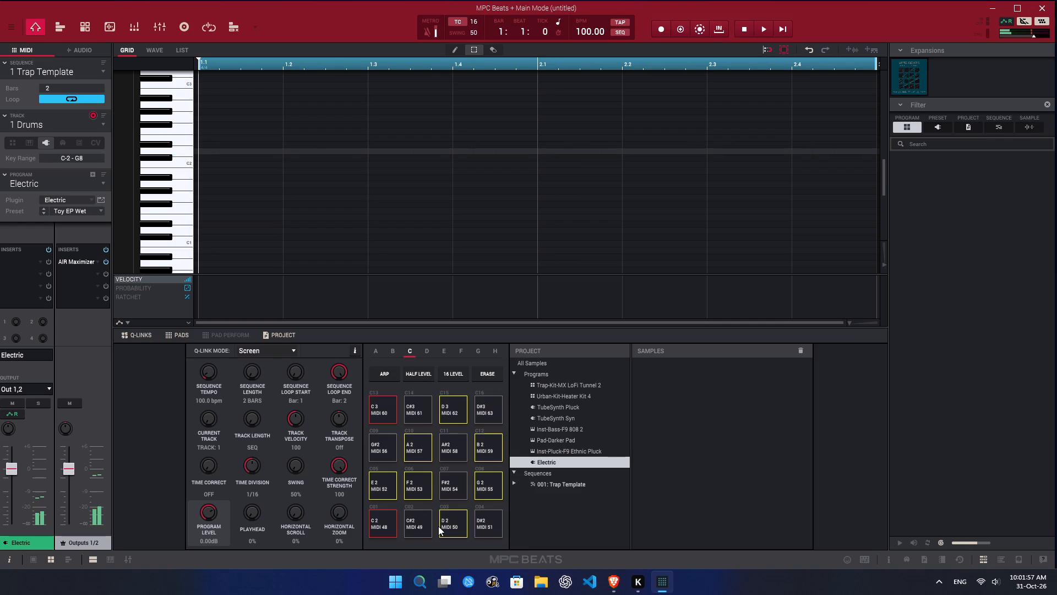
{"action": "left_click", "coordinate": [438, 526]}
Switch the Drums track back to the Trap-Kit-MX LoFi Tunnel 2 program and audition pads A01 and A02.
{"action": "double_click", "coordinate": [595, 385]}
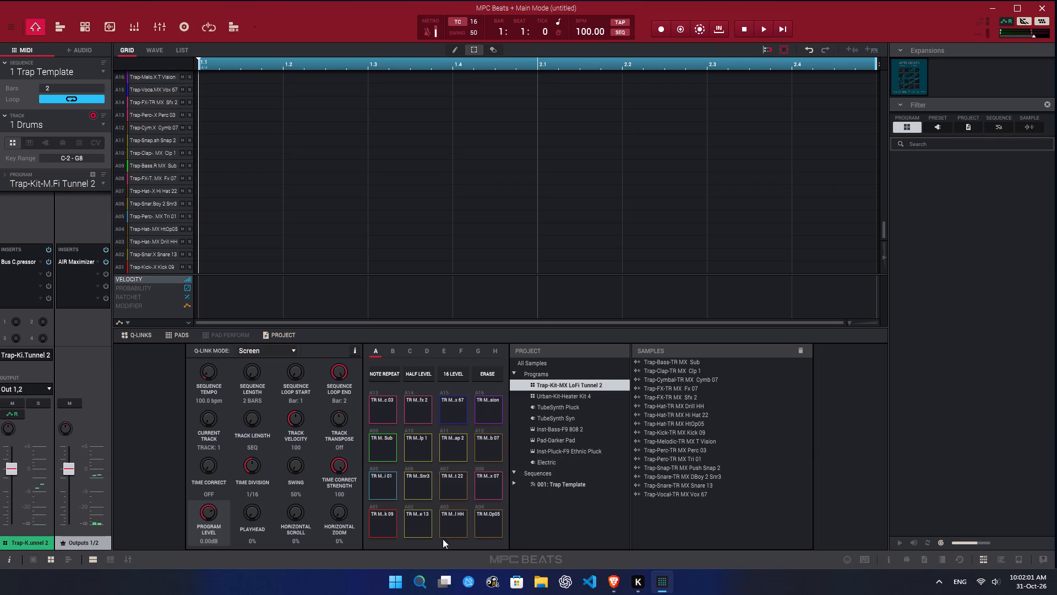
{"action": "left_click", "coordinate": [388, 517]}
{"action": "left_click", "coordinate": [431, 522]}
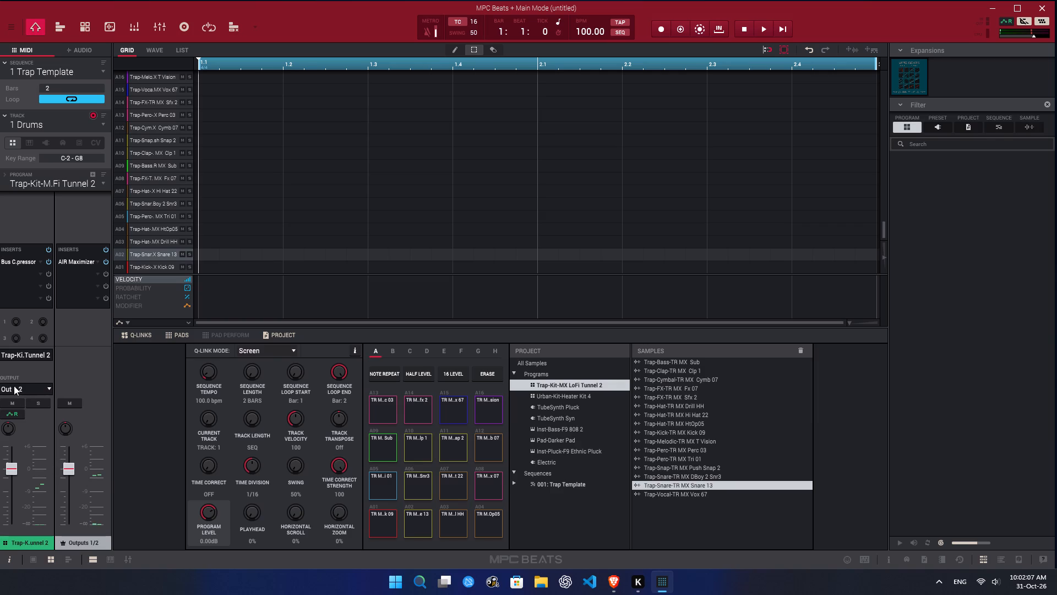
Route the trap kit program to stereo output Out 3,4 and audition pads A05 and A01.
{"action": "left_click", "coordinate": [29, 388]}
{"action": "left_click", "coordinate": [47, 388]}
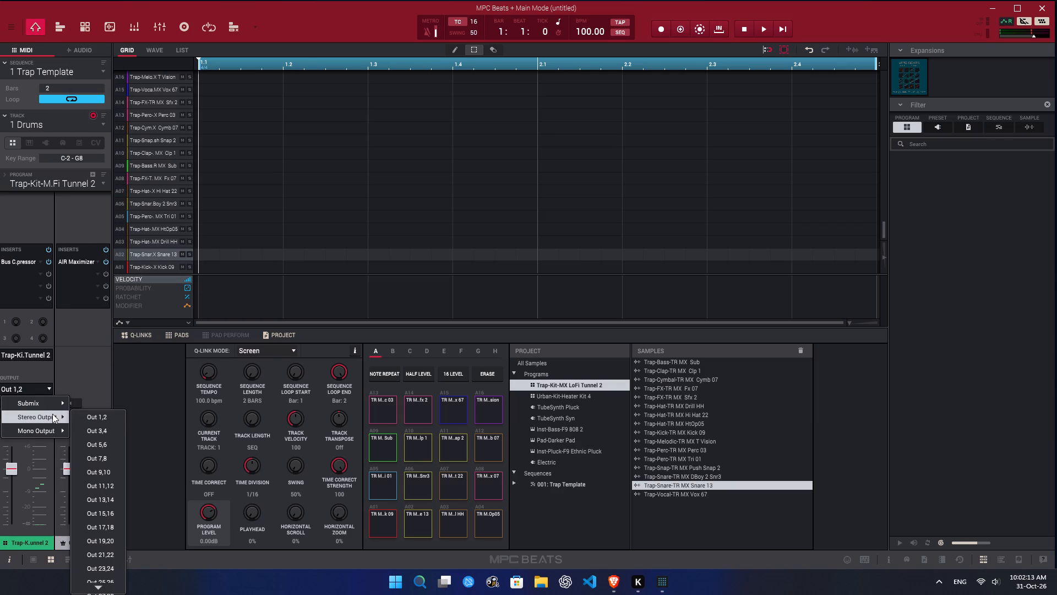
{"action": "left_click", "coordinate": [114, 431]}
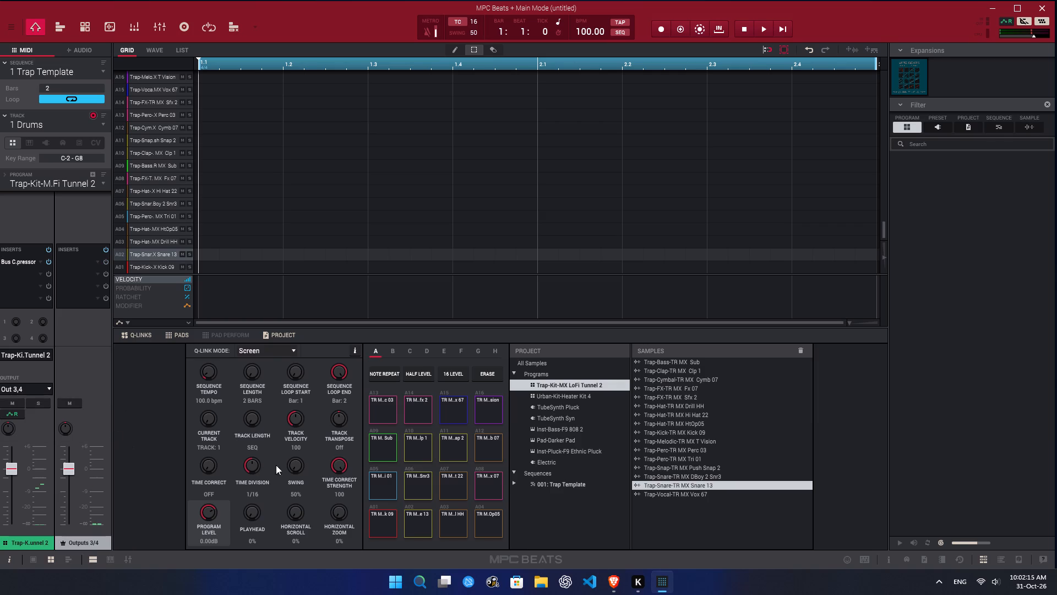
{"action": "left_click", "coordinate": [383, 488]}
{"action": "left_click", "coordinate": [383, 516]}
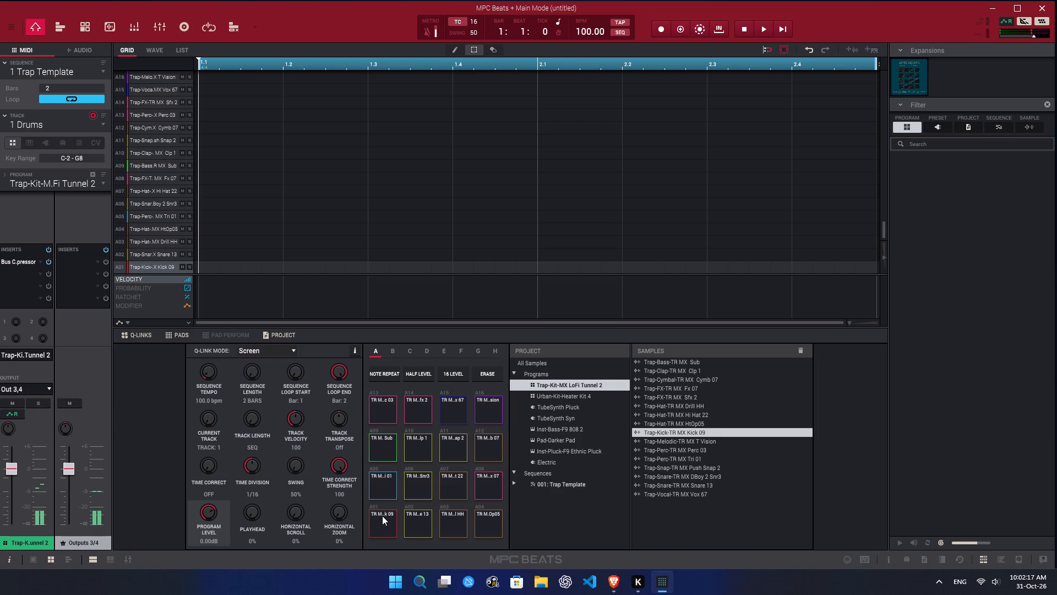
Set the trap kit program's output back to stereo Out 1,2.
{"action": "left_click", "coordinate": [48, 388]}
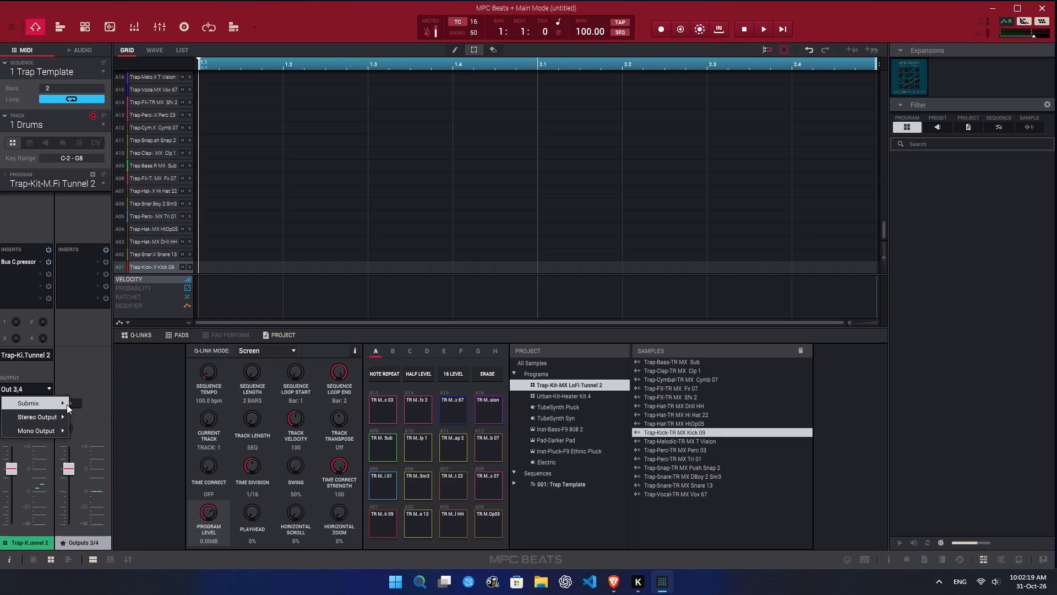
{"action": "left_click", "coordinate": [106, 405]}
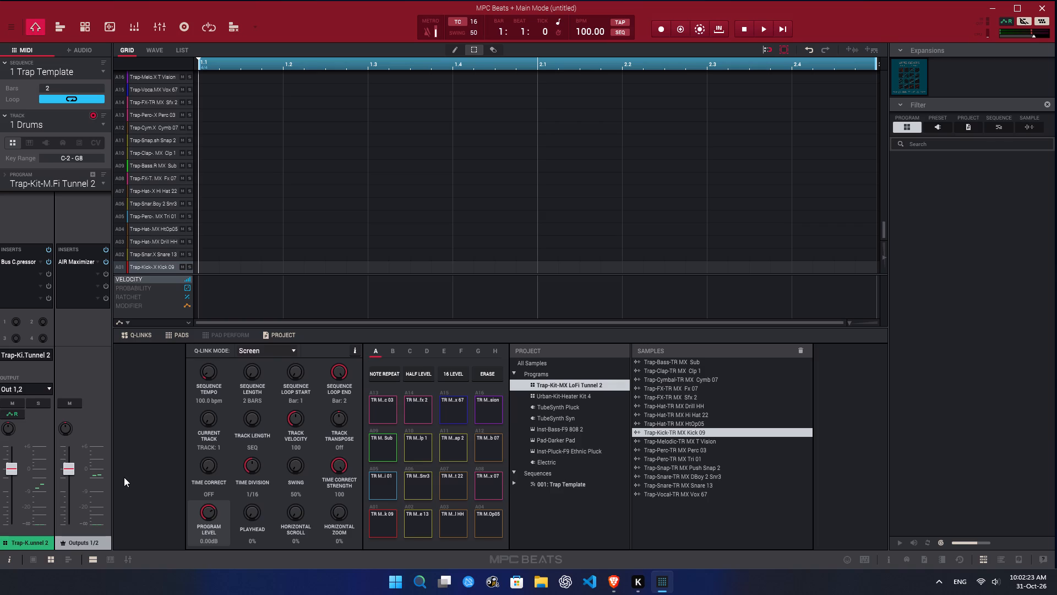
Switch to track 6 Synth Pad and audition pads C05 and C06.
{"action": "left_click", "coordinate": [48, 125]}
{"action": "left_click", "coordinate": [100, 123]}
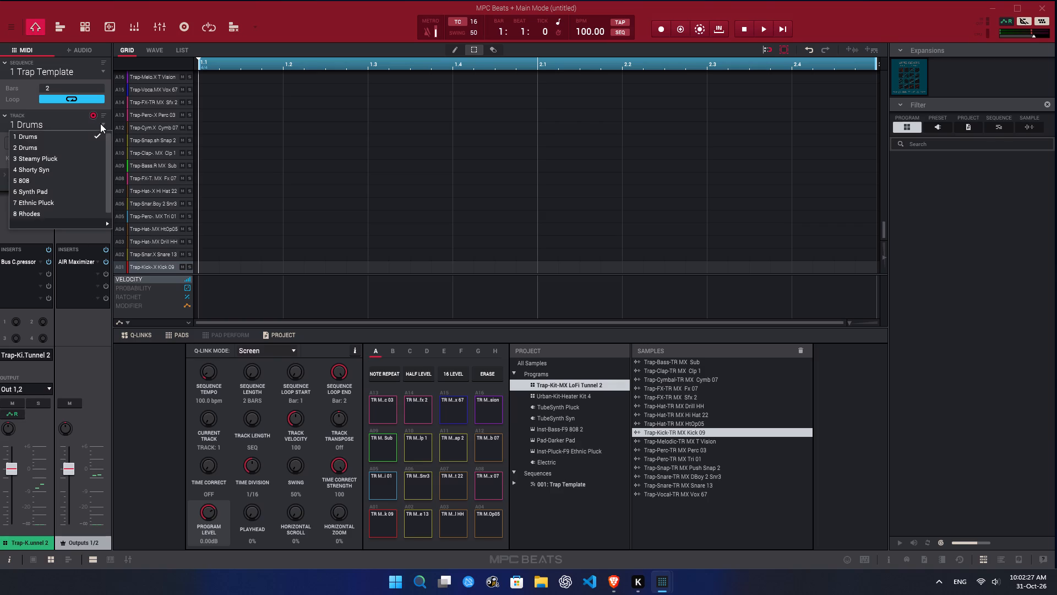
{"action": "left_click", "coordinate": [103, 125]}
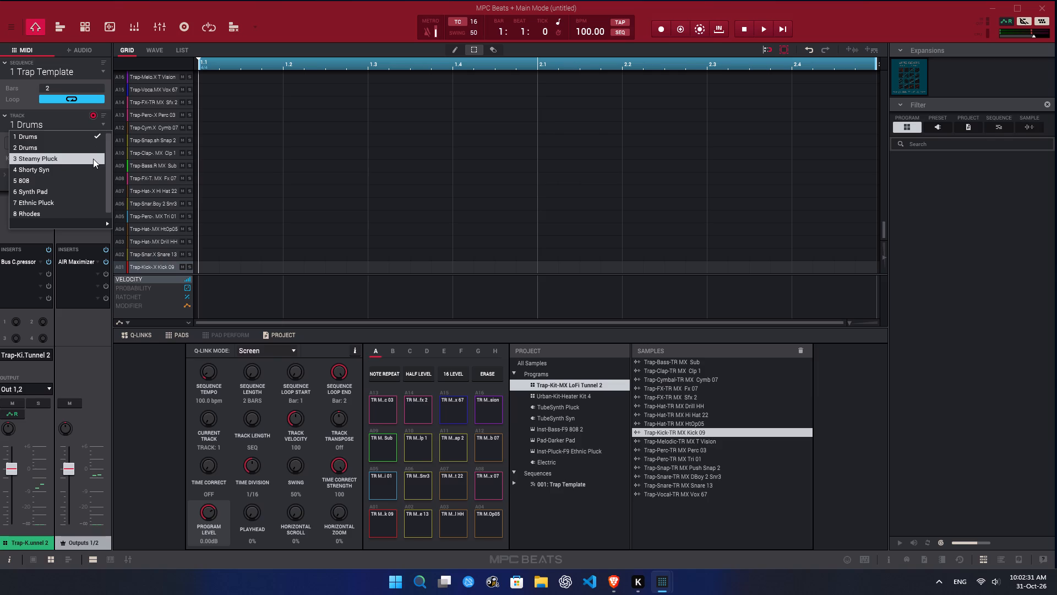
{"action": "left_click", "coordinate": [85, 186]}
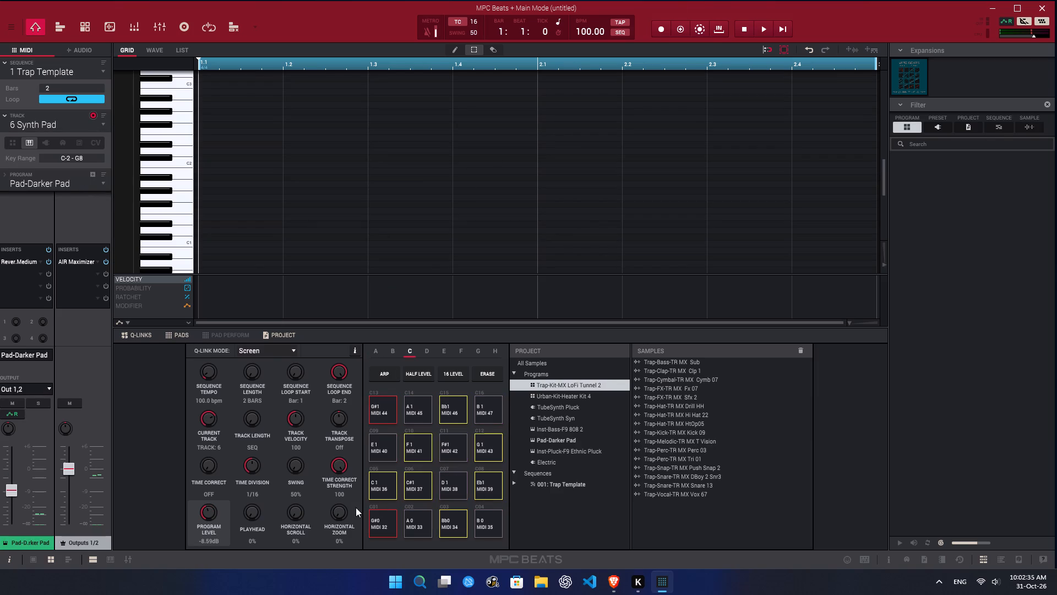
{"action": "left_click", "coordinate": [380, 490]}
{"action": "left_click", "coordinate": [413, 484]}
Switch to track 2 Drums and audition Urban-Kit-Heater Kit 4 pads A05, A01, A02, A06, A10, A11 and A12.
{"action": "left_click", "coordinate": [104, 123]}
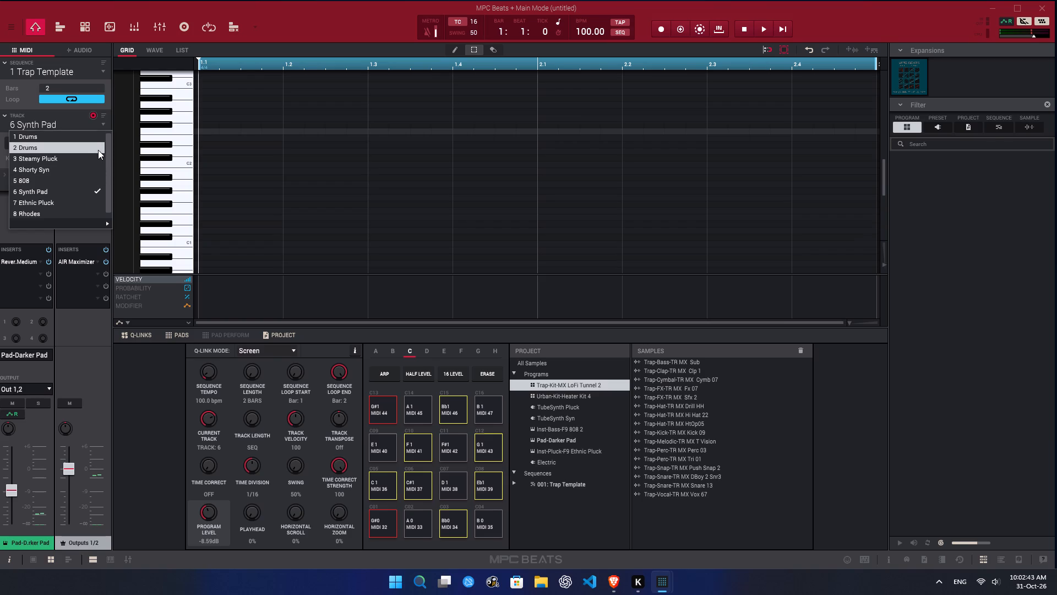
{"action": "left_click", "coordinate": [98, 150]}
{"action": "left_click", "coordinate": [382, 486]}
{"action": "left_click", "coordinate": [385, 526]}
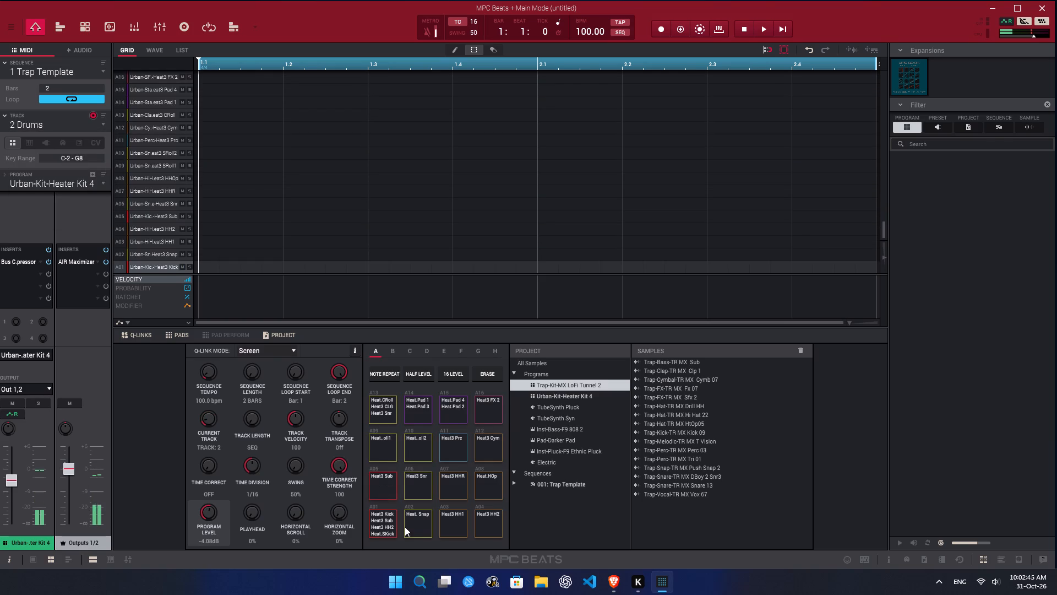
{"action": "left_click", "coordinate": [405, 527]}
{"action": "left_click", "coordinate": [416, 485]}
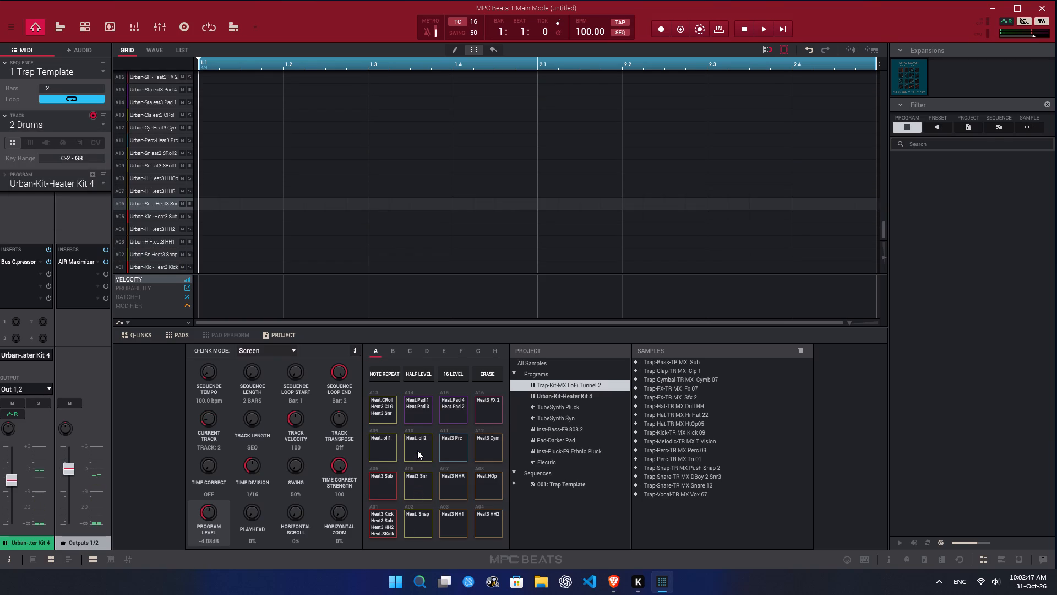
{"action": "double_click", "coordinate": [417, 450]}
{"action": "left_click", "coordinate": [417, 450]}
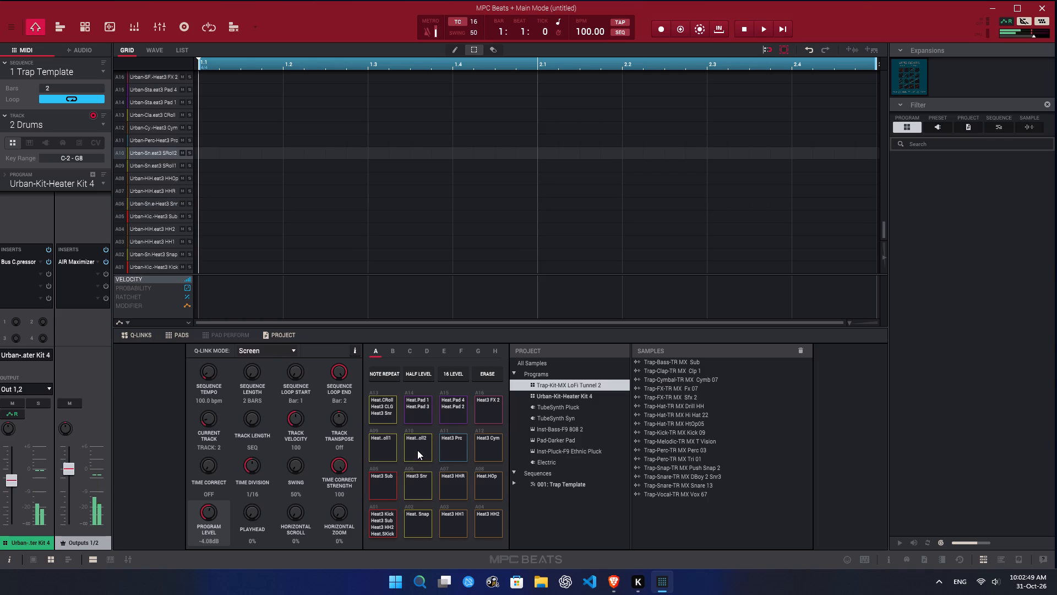
{"action": "left_click", "coordinate": [462, 450]}
{"action": "left_click", "coordinate": [481, 447]}
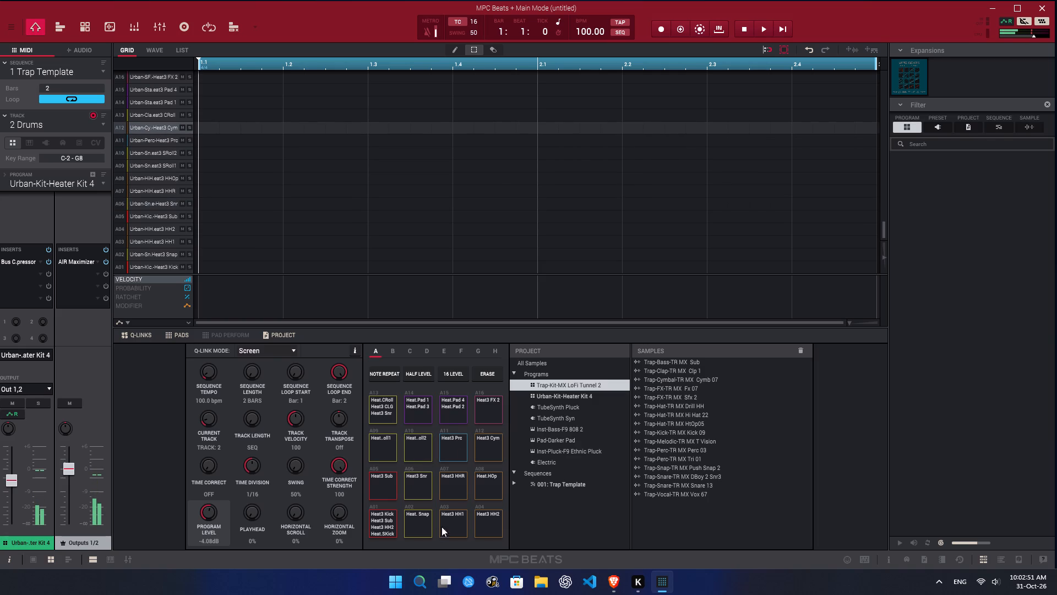
Audition the Heater Kit hi-hat pad A03 and alternate between snap pad A02 and kick pad A01.
{"action": "left_click", "coordinate": [451, 524]}
{"action": "left_click", "coordinate": [426, 522]}
{"action": "left_click", "coordinate": [393, 526]}
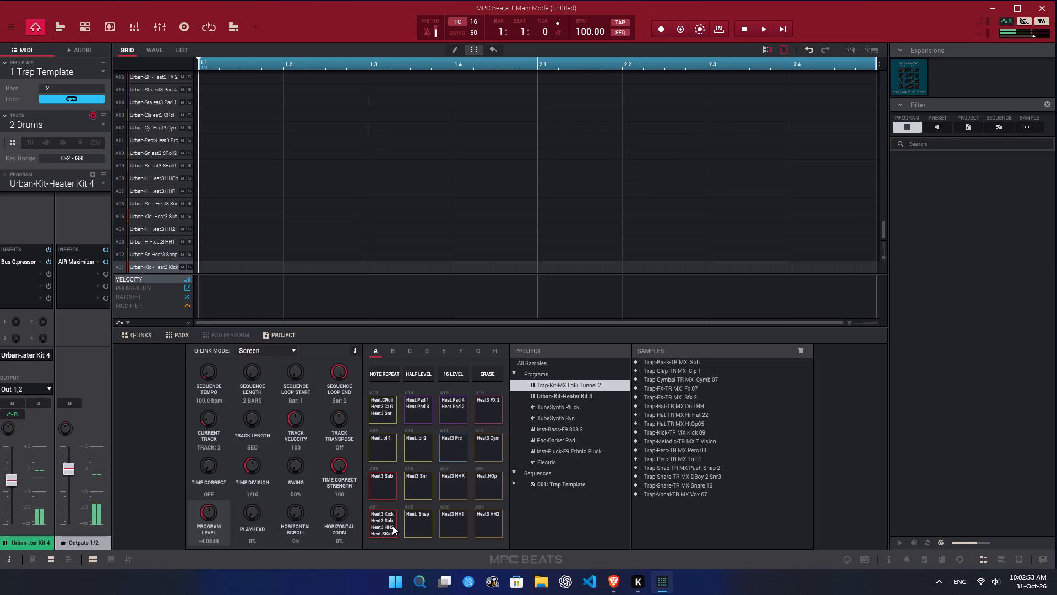
{"action": "left_click", "coordinate": [393, 526]}
{"action": "left_click", "coordinate": [416, 524]}
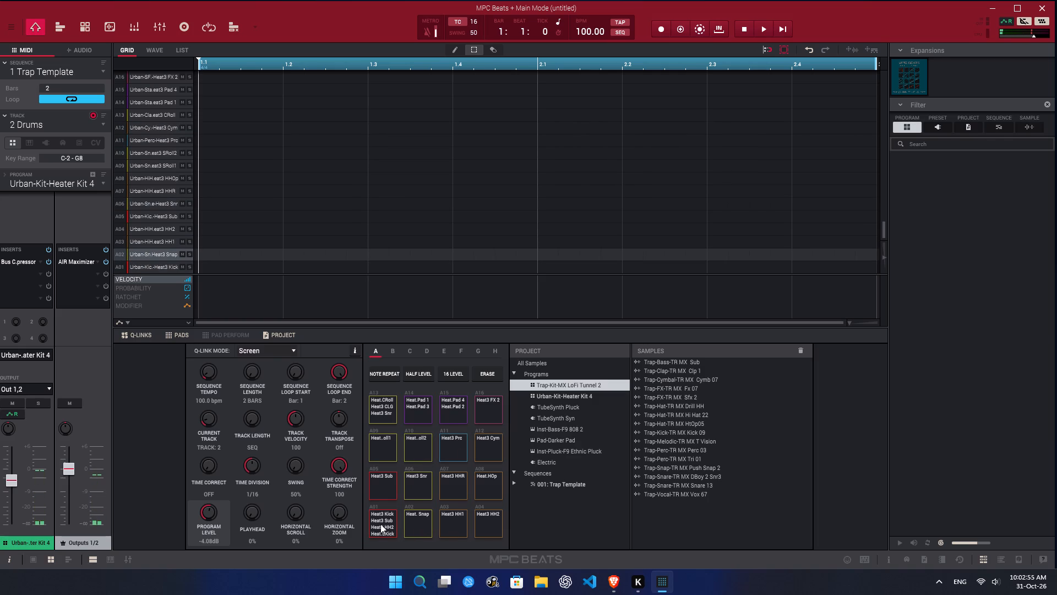
{"action": "double_click", "coordinate": [380, 524]}
{"action": "left_click", "coordinate": [411, 524]}
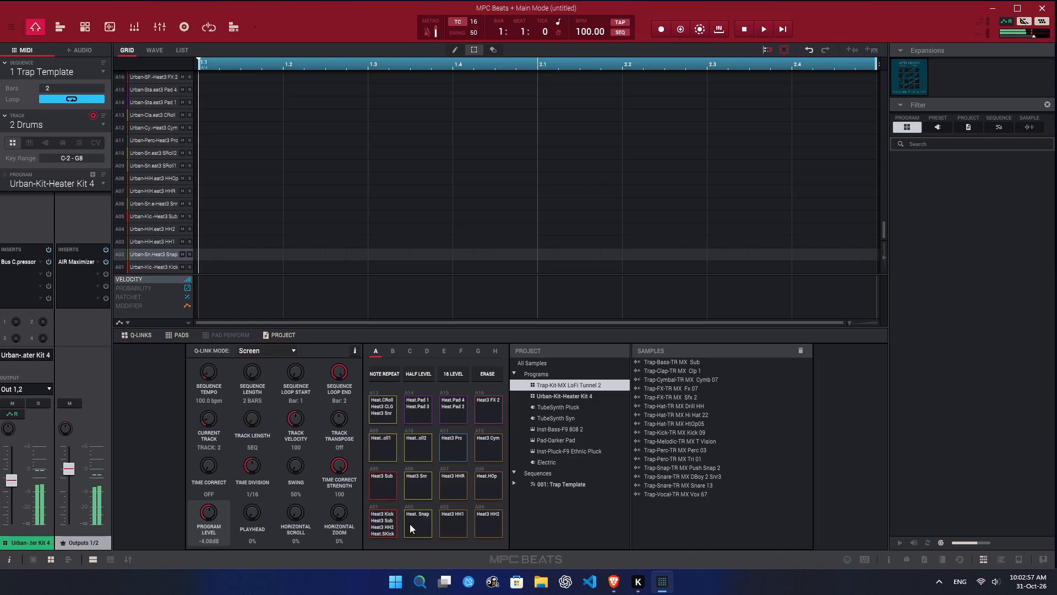
Play a short kick, snap and snare rhythm on pads A01, A02 and A06.
{"action": "type", "text": "zxzzzxss"}
{"action": "key", "text": "z"}
{"action": "type", "text": "sz"}
{"action": "type", "text": "ss"}
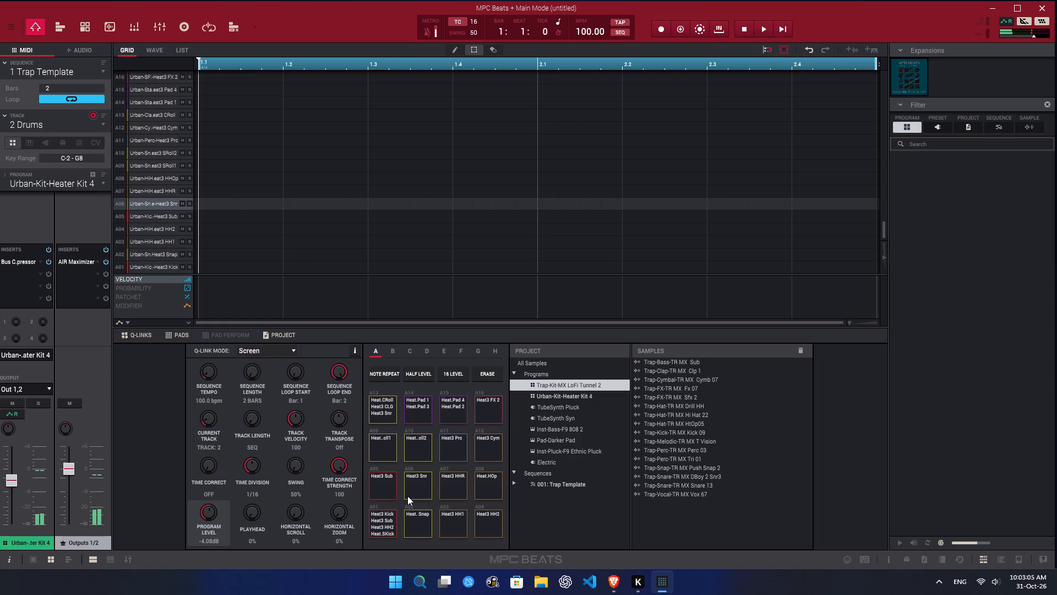
{"action": "type", "text": "sss"}
{"action": "key", "text": "s"}
Audition the Heater Kit pads A07, A05, A10, A09, A12, A08, A04, A01 and A06.
{"action": "left_click", "coordinate": [448, 492]}
{"action": "left_click", "coordinate": [380, 490]}
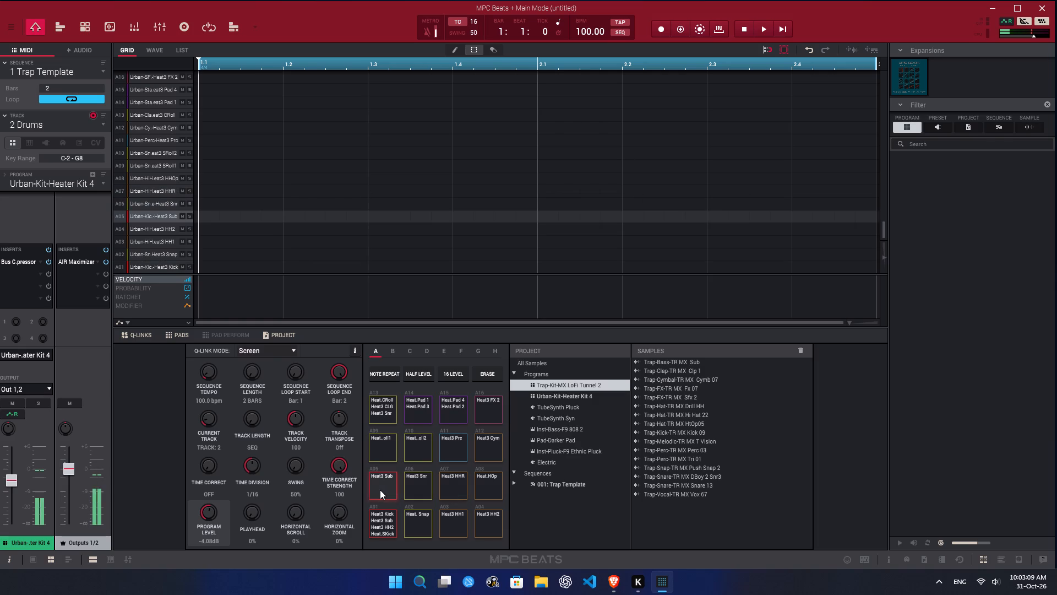
{"action": "left_click", "coordinate": [426, 448]}
{"action": "left_click", "coordinate": [380, 451]}
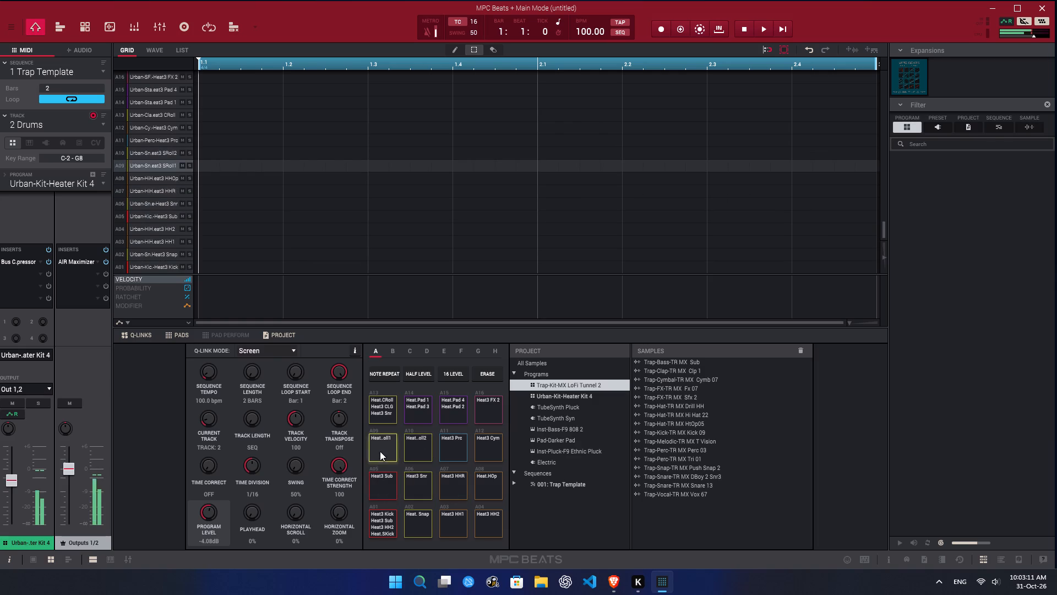
{"action": "left_click", "coordinate": [498, 454]}
{"action": "left_click", "coordinate": [493, 487]}
{"action": "left_click", "coordinate": [493, 523]}
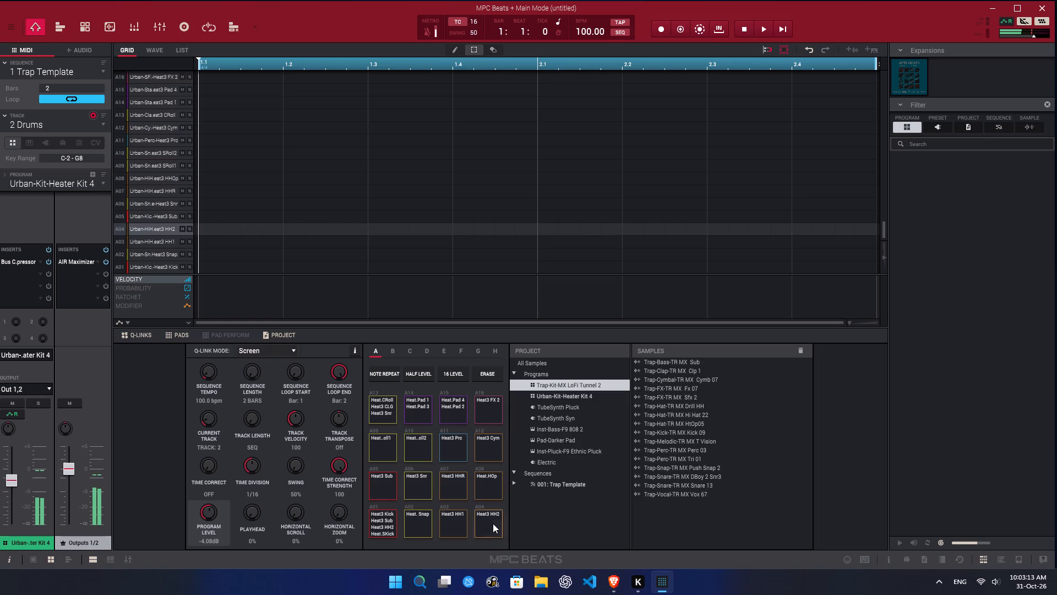
{"action": "left_click", "coordinate": [382, 526]}
{"action": "left_click", "coordinate": [487, 454]}
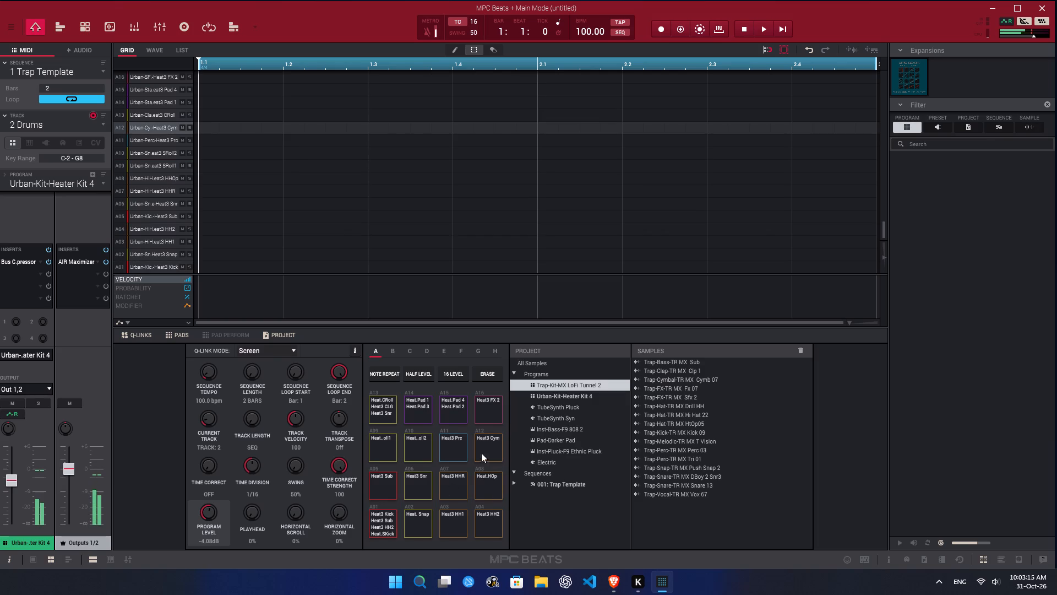
{"action": "left_click", "coordinate": [411, 493]}
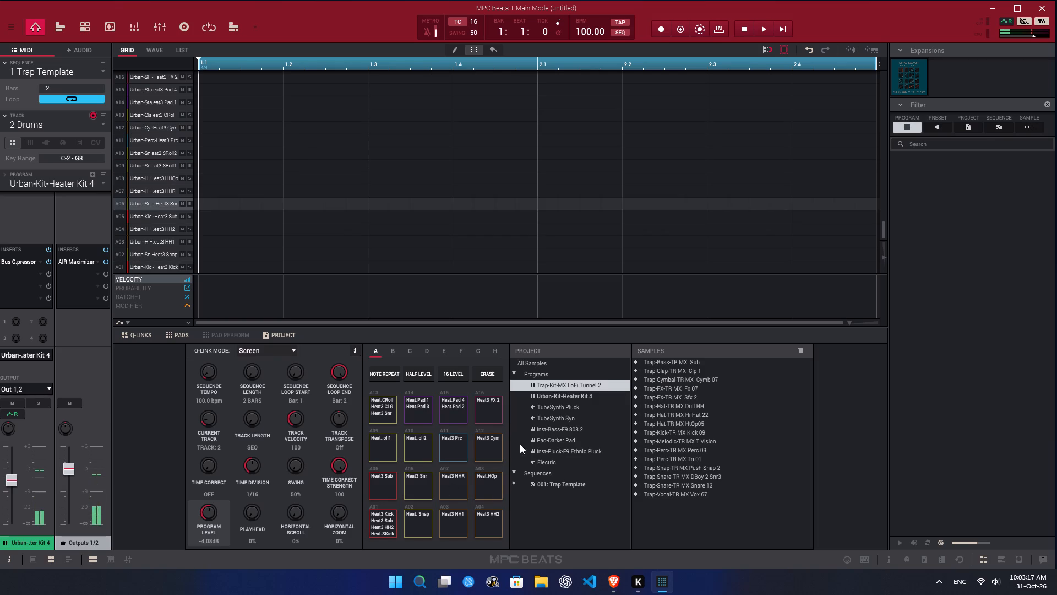
{"action": "left_click", "coordinate": [492, 448]}
{"action": "left_click", "coordinate": [389, 519]}
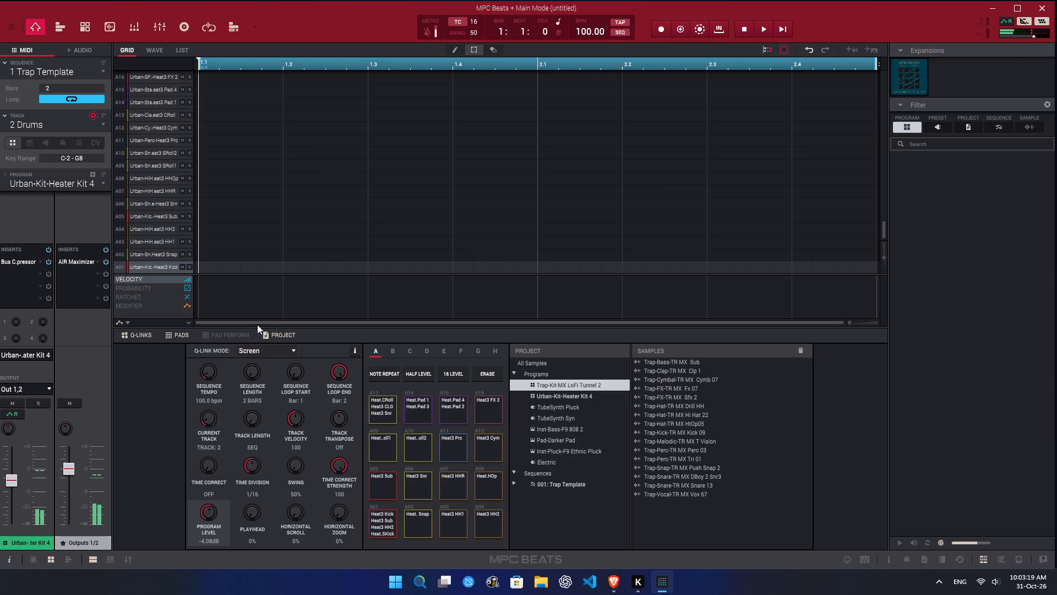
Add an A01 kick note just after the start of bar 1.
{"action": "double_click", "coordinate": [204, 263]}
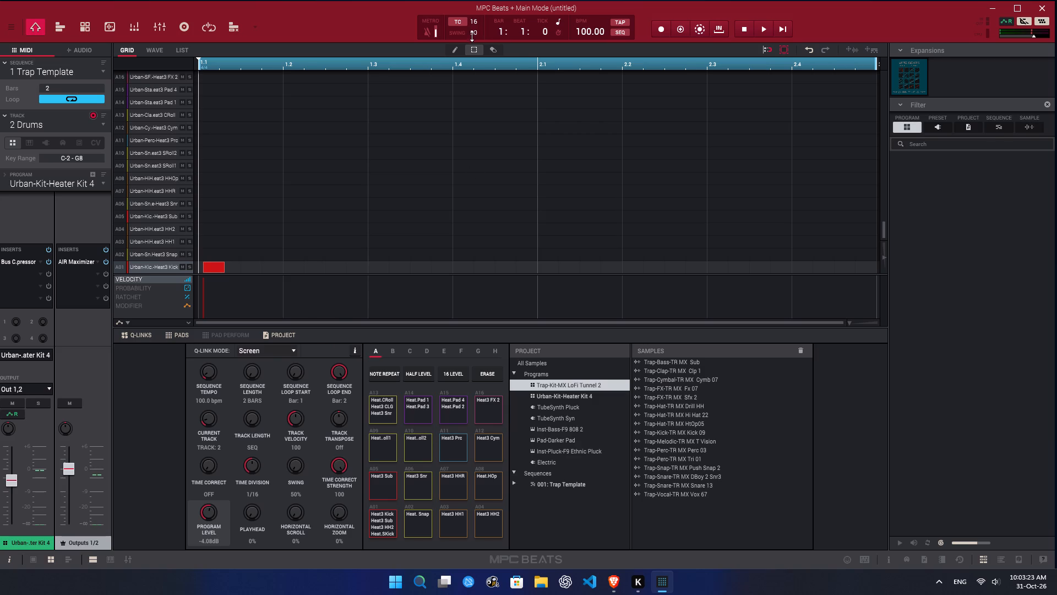
Turn on Time Correct and replace the off-grid A01 kick note with one snapped to the start of bar 1.
{"action": "left_click", "coordinate": [458, 23]}
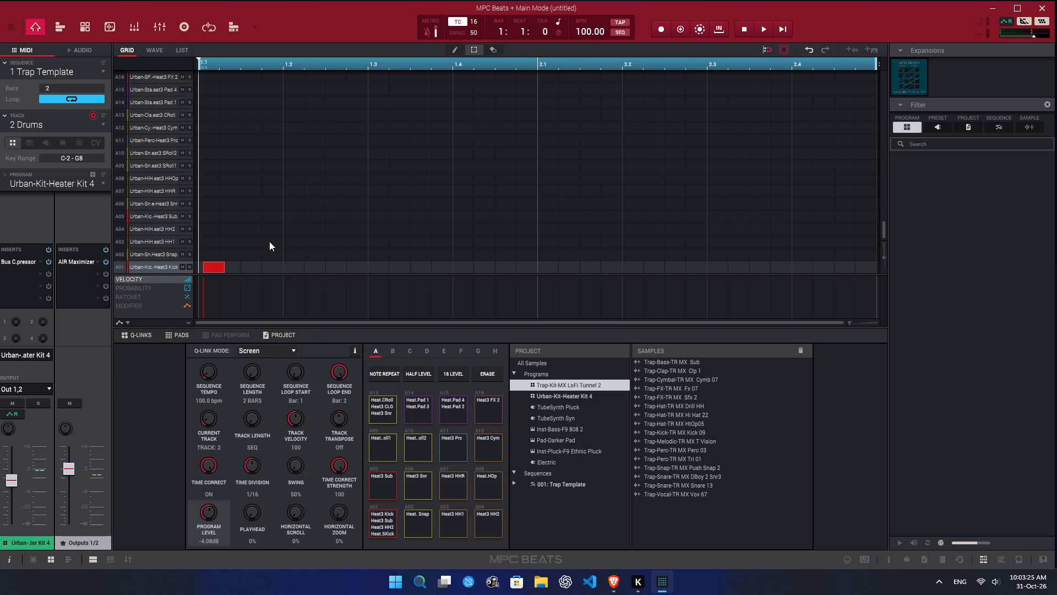
{"action": "double_click", "coordinate": [216, 265]}
{"action": "double_click", "coordinate": [206, 263]}
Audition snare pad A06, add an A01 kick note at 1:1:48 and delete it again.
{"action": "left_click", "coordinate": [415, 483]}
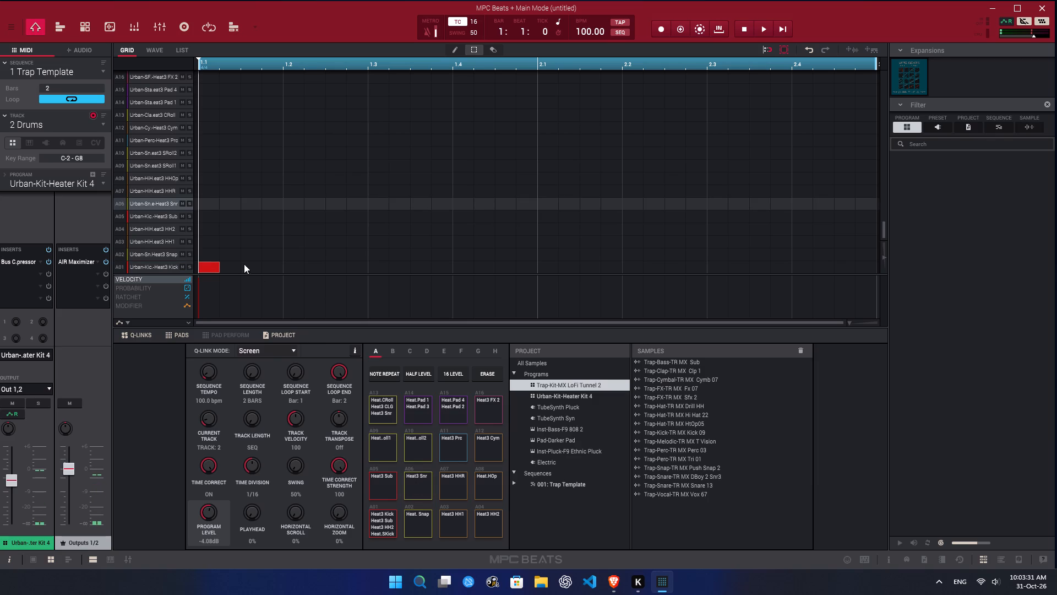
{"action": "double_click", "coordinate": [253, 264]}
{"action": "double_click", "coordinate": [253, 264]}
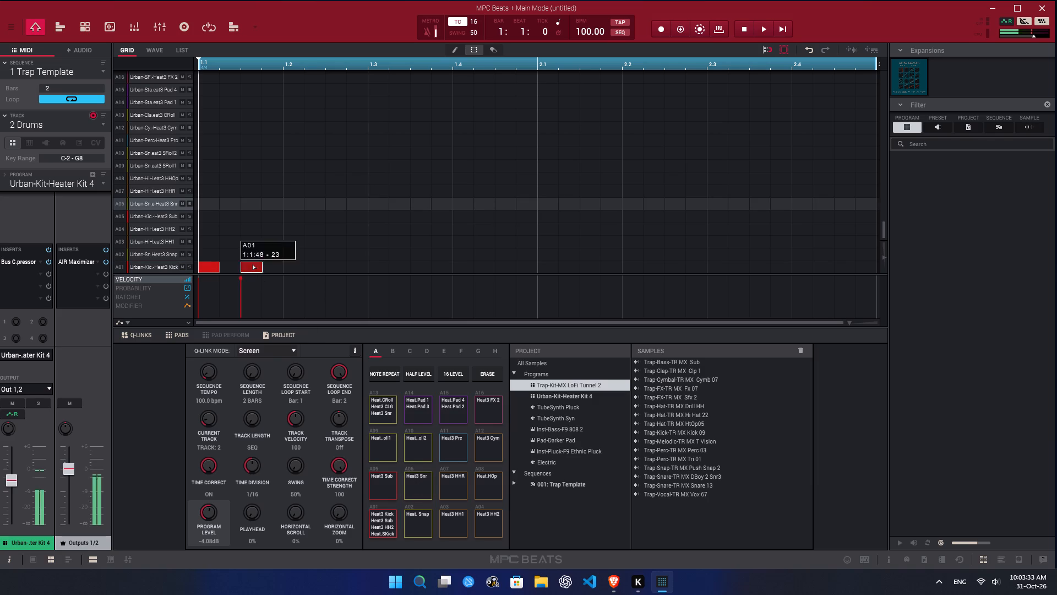
Play back the start of the sequence briefly.
{"action": "key", "text": "space"}
{"action": "key", "text": "space"}
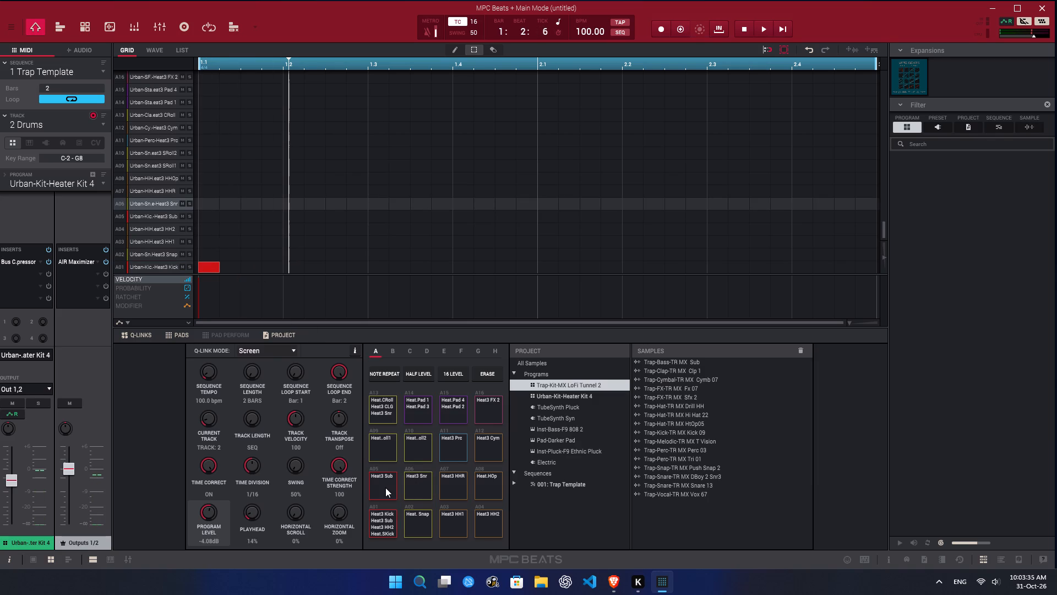
Audition pads A05 and A06, and add an A06 snare note on the last sixteenth of beat 1.1.
{"action": "left_click", "coordinate": [385, 488]}
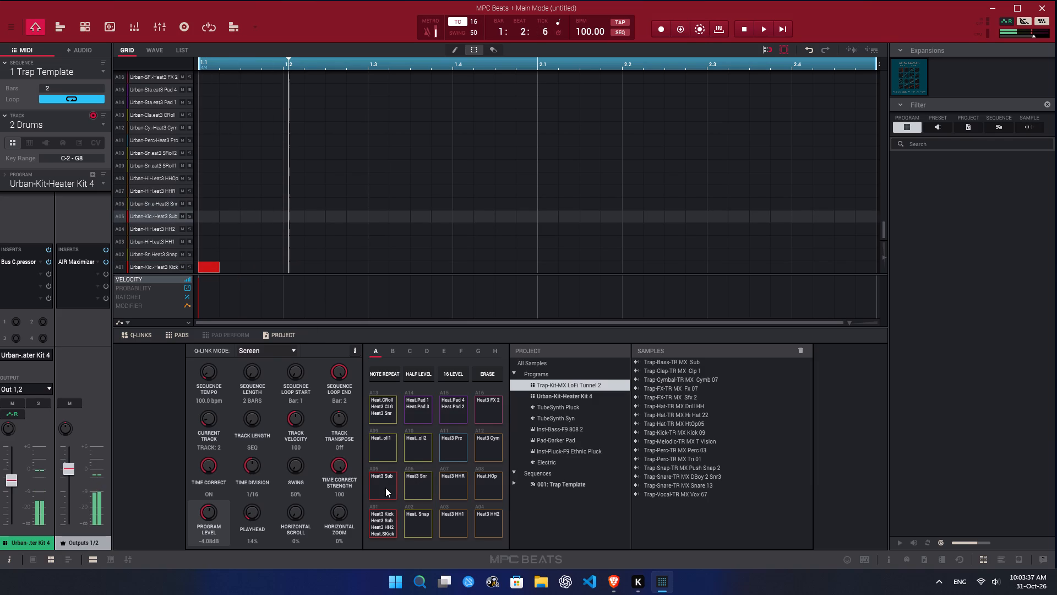
{"action": "left_click", "coordinate": [425, 488]}
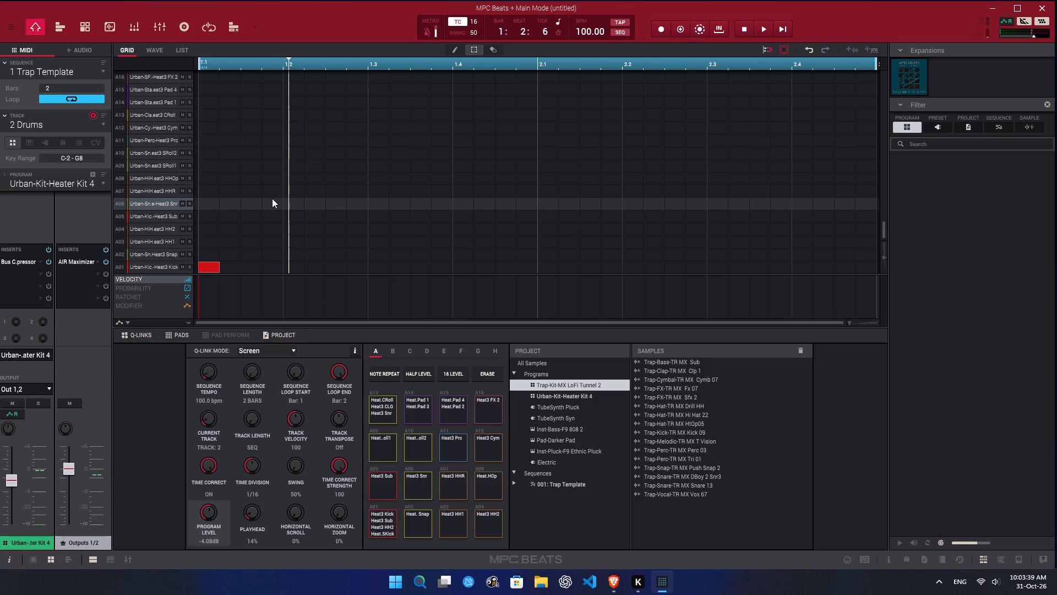
{"action": "double_click", "coordinate": [272, 199]}
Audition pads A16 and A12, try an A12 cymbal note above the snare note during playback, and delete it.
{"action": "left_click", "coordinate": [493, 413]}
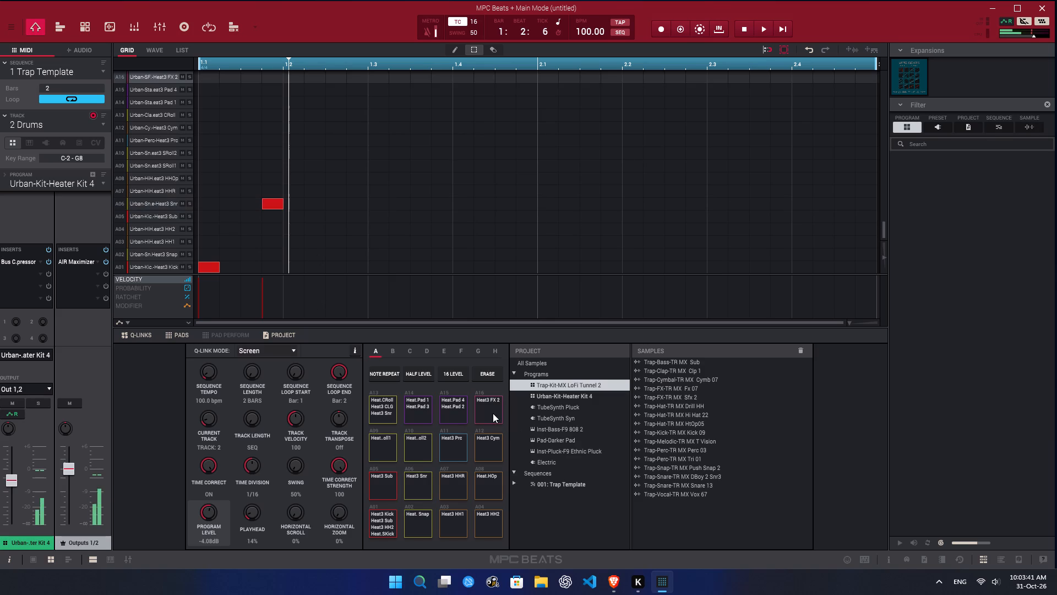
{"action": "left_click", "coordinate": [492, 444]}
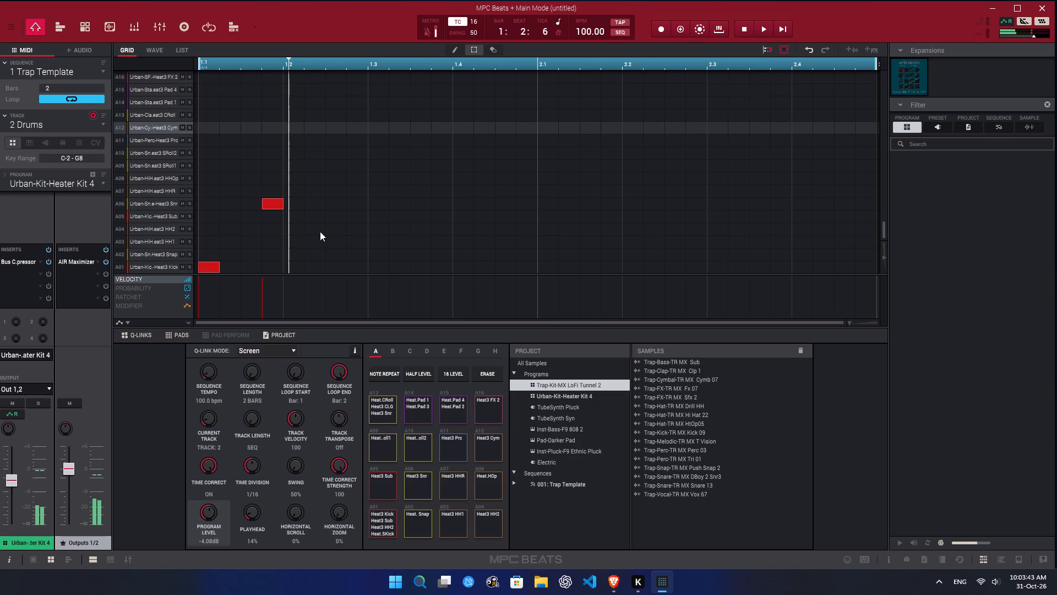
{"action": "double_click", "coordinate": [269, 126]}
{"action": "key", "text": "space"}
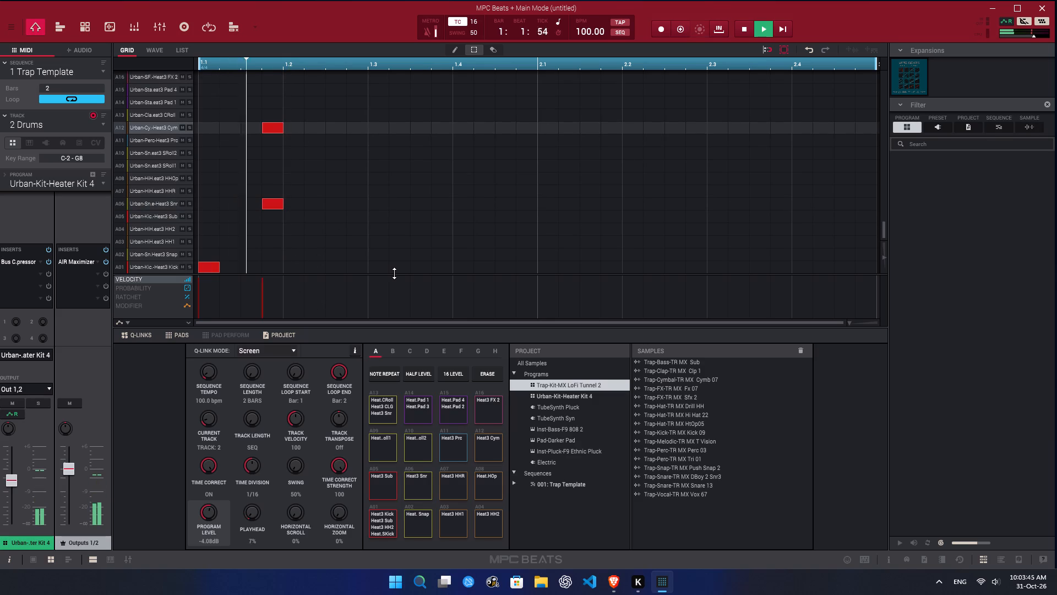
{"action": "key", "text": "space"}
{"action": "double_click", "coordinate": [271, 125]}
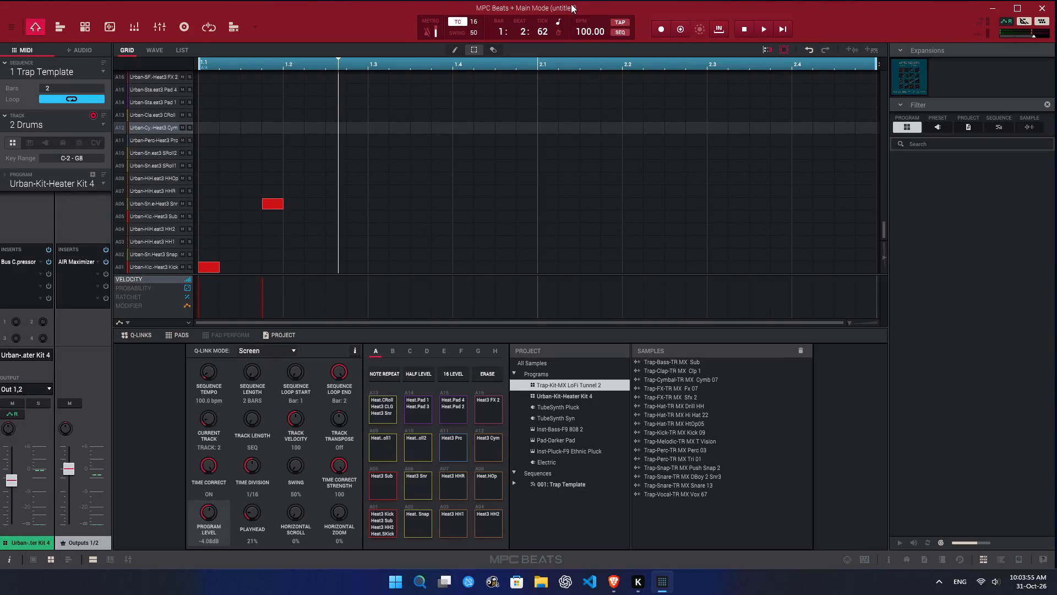
Turn off Time Correct and add an unsnapped A07 note just before beat 1.2, playing back the sequence around the edit.
{"action": "left_click", "coordinate": [461, 20]}
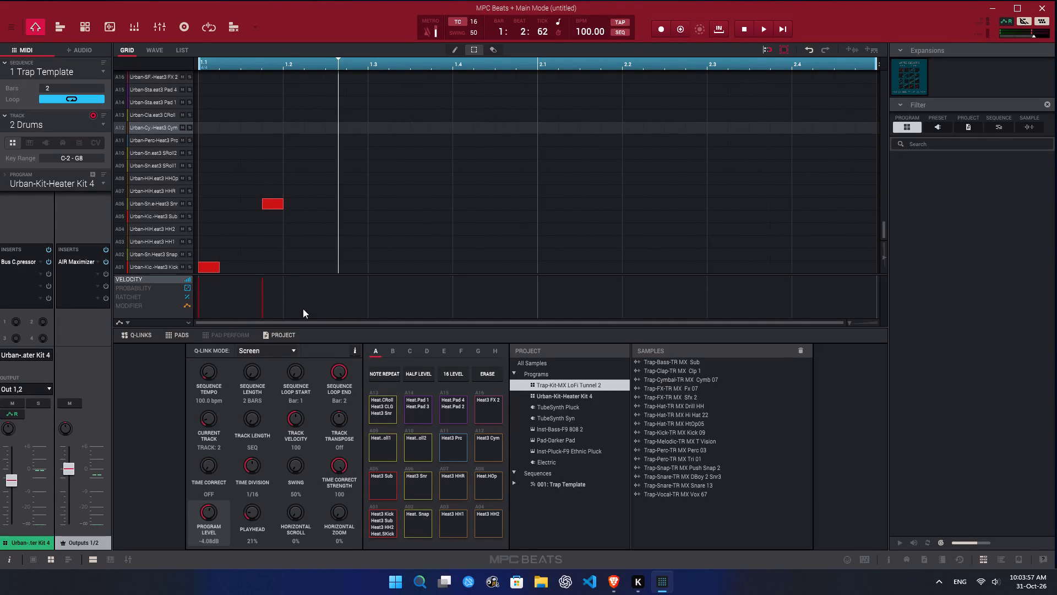
{"action": "key", "text": "space"}
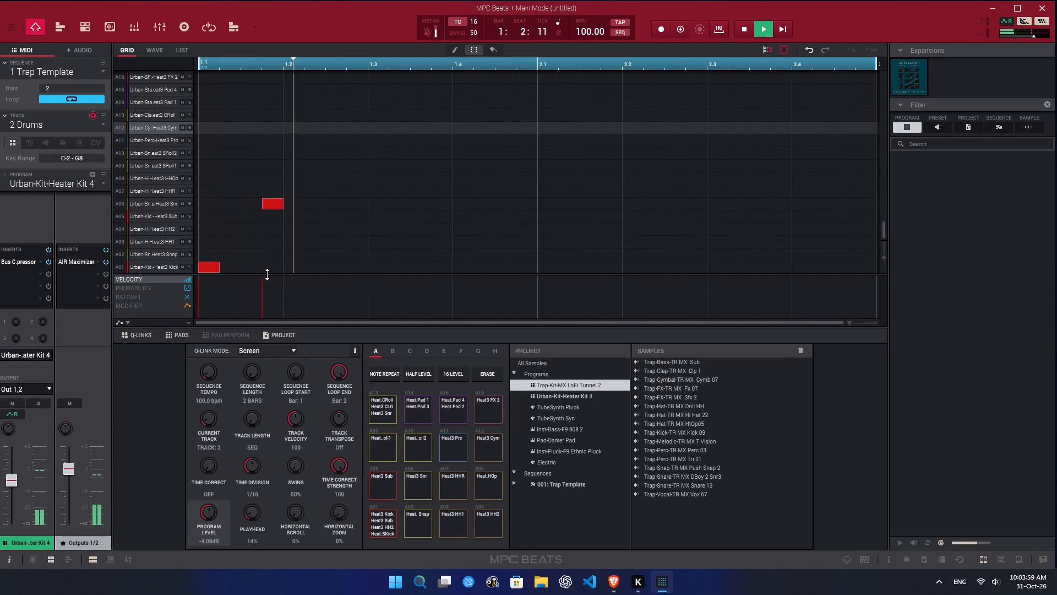
{"action": "key", "text": "space"}
{"action": "double_click", "coordinate": [276, 188]}
{"action": "key", "text": "space"}
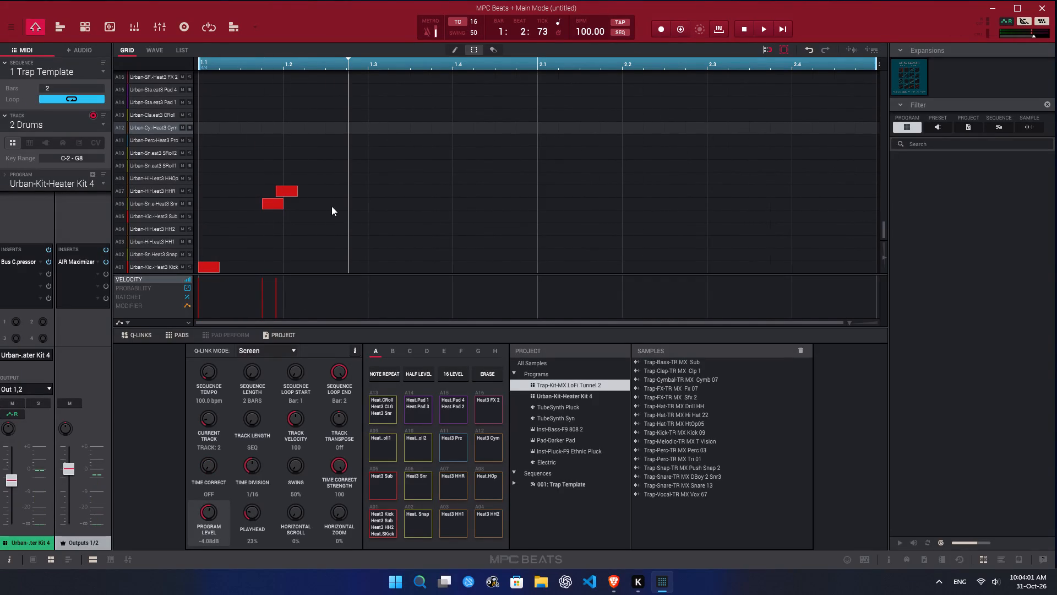
Delete the A07 note just before beat 1.2, playing back the sequence around the edit.
{"action": "key", "text": "space"}
{"action": "double_click", "coordinate": [289, 191]}
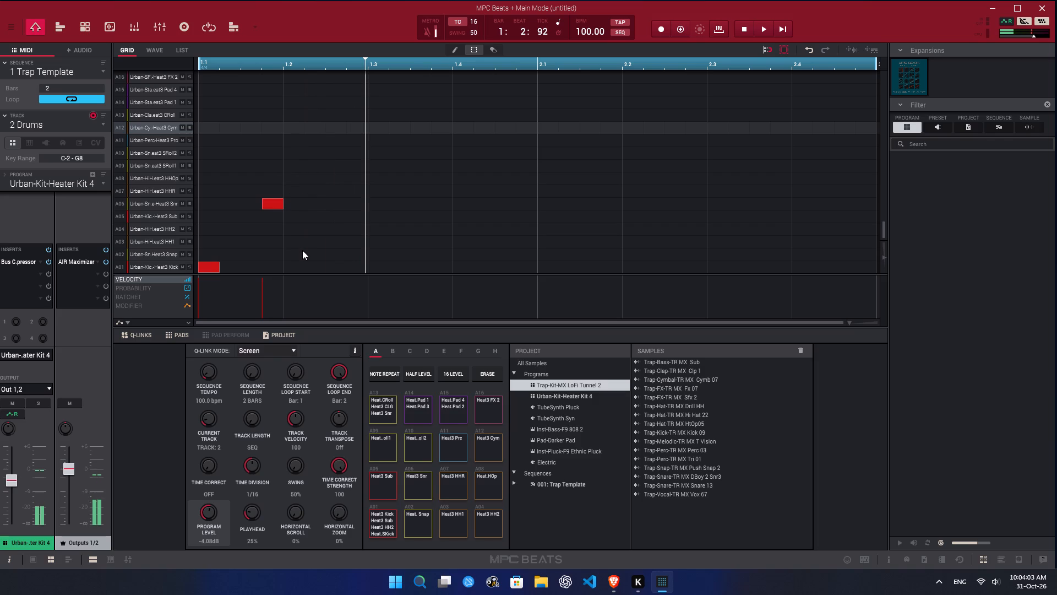
{"action": "key", "text": "space"}
{"action": "key", "text": "space"}
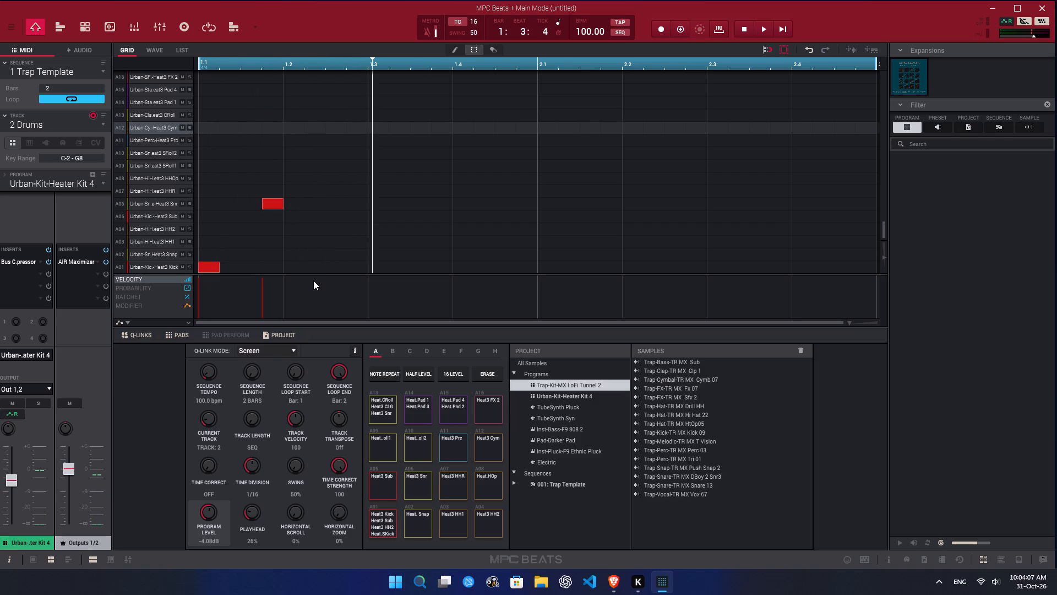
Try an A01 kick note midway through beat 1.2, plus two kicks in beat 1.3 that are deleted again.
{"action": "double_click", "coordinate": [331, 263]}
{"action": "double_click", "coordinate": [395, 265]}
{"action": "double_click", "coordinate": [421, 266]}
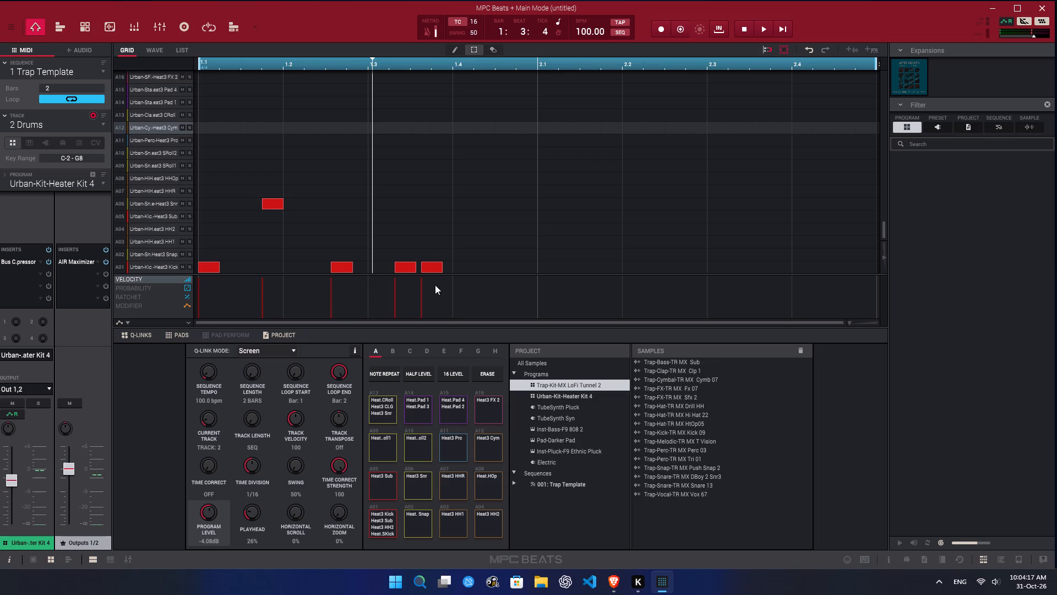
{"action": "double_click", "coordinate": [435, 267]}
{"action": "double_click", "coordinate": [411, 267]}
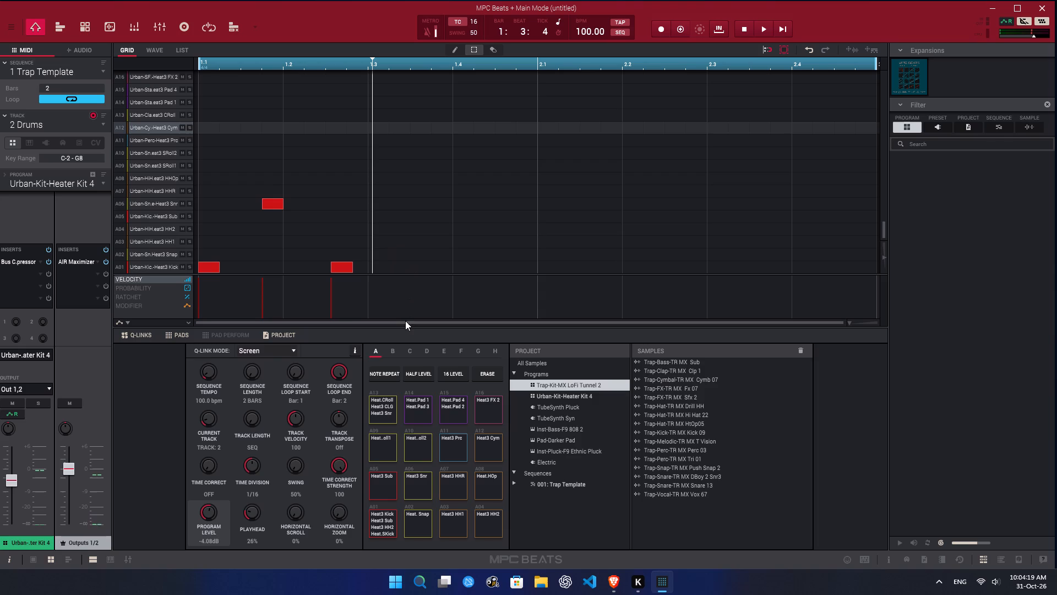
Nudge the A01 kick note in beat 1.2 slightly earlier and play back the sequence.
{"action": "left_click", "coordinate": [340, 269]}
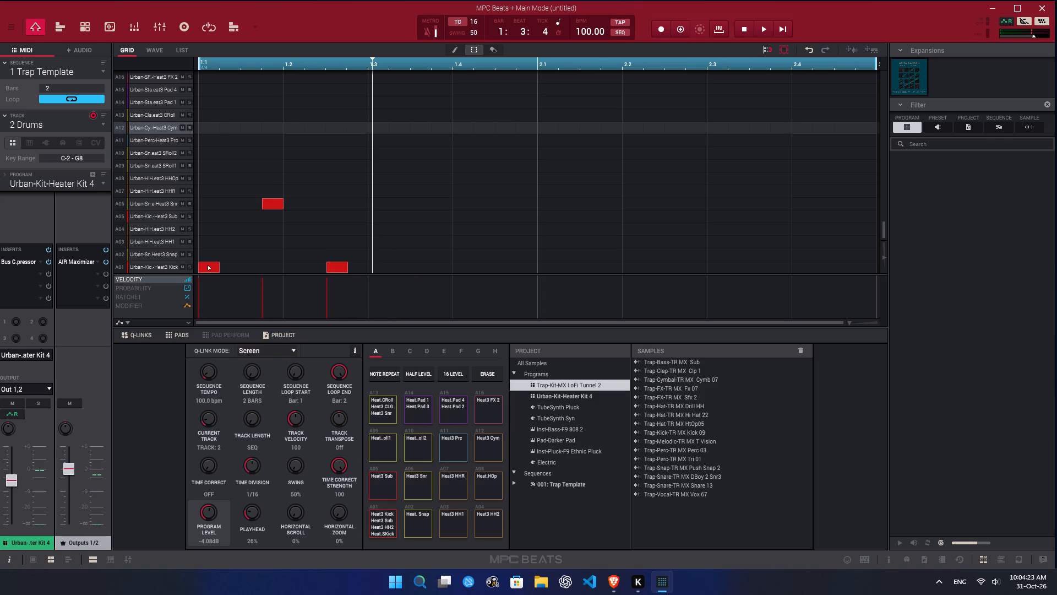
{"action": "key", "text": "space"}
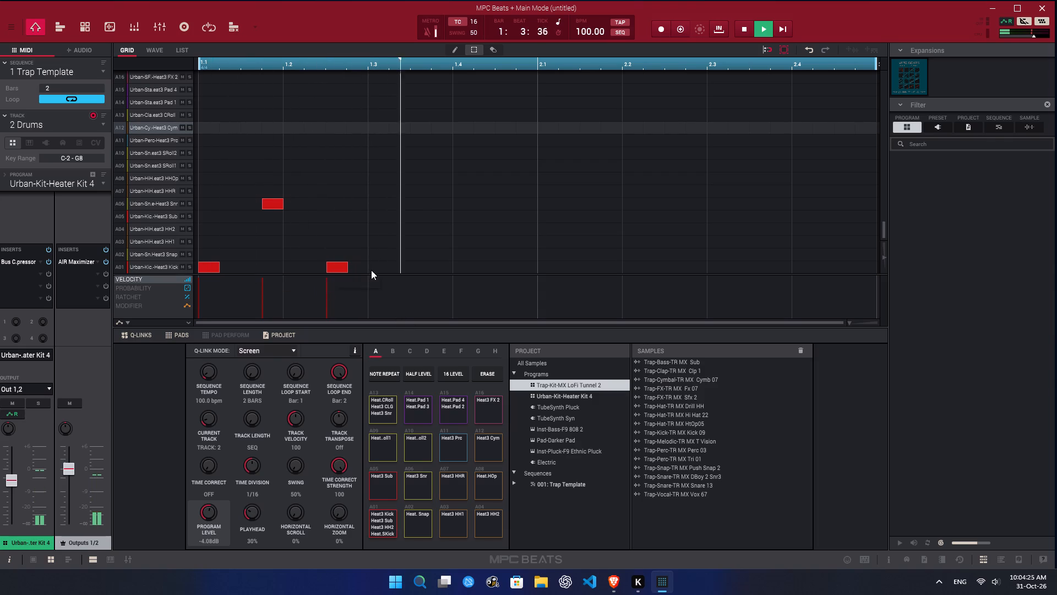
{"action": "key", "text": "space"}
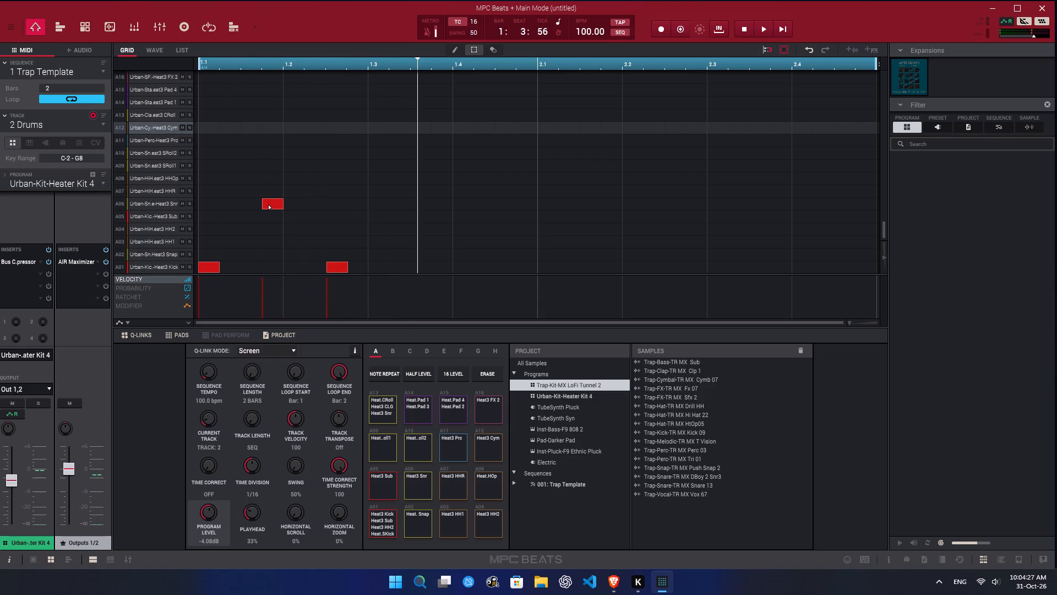
Delete the A06 snare note just before beat 1.2.
{"action": "double_click", "coordinate": [269, 205]}
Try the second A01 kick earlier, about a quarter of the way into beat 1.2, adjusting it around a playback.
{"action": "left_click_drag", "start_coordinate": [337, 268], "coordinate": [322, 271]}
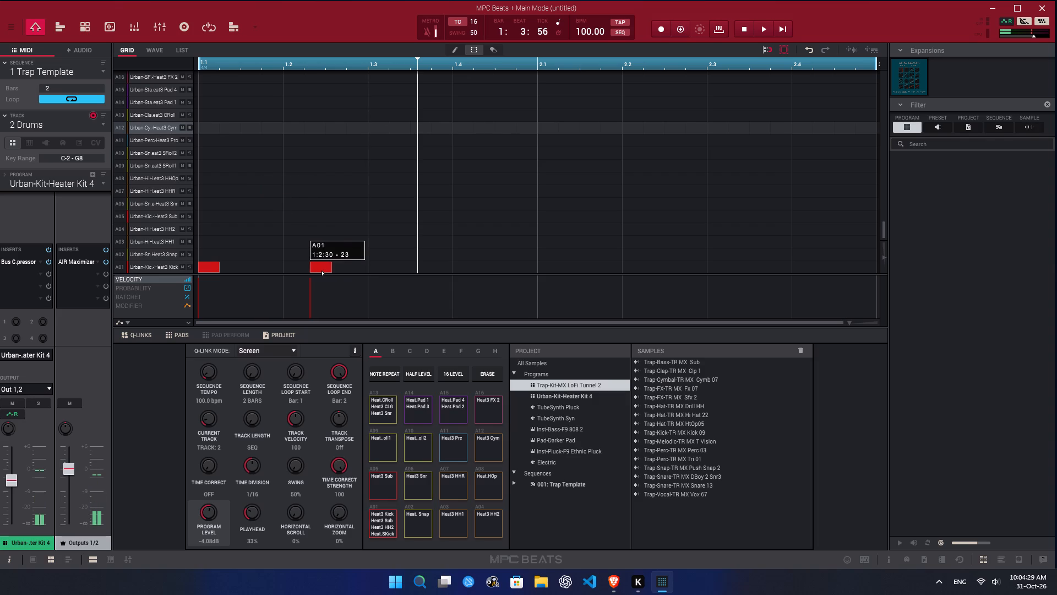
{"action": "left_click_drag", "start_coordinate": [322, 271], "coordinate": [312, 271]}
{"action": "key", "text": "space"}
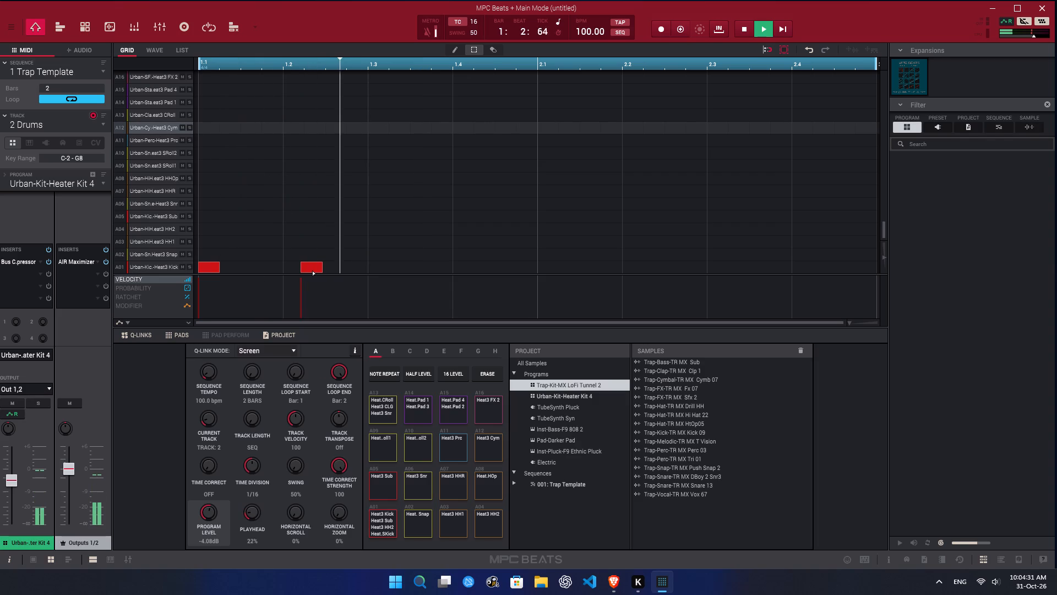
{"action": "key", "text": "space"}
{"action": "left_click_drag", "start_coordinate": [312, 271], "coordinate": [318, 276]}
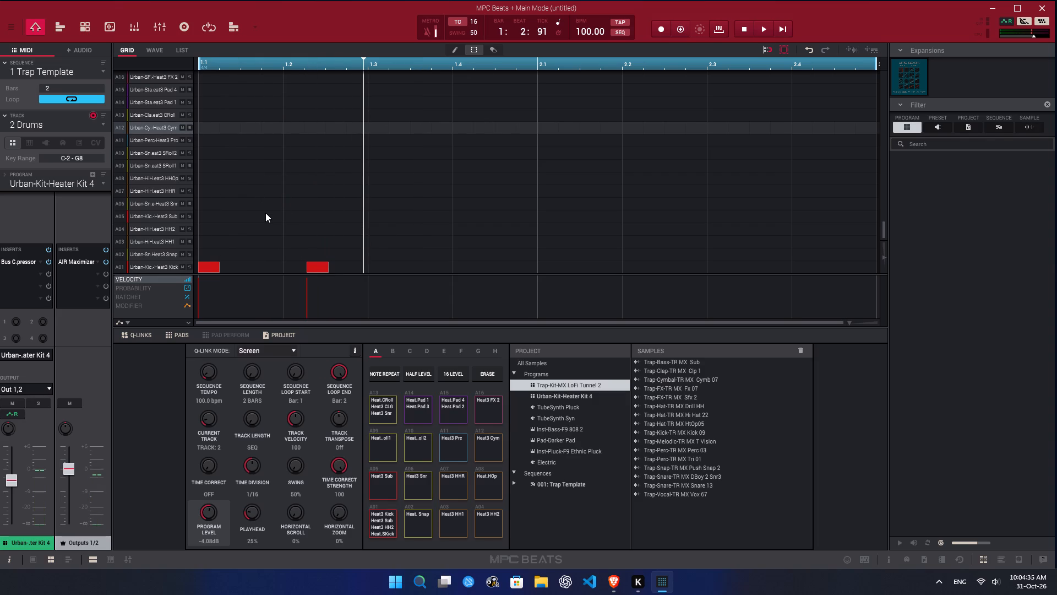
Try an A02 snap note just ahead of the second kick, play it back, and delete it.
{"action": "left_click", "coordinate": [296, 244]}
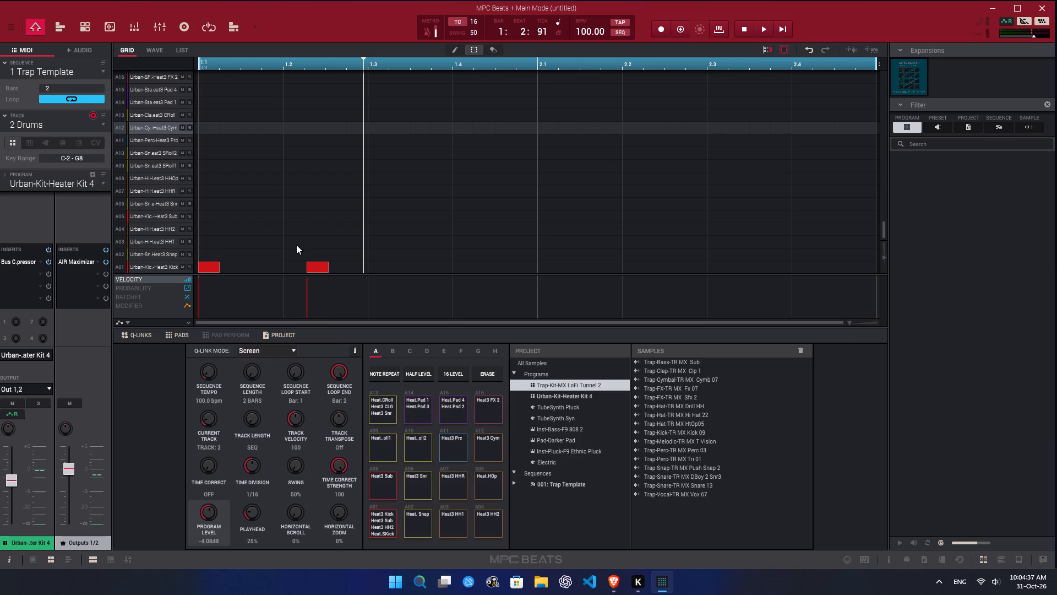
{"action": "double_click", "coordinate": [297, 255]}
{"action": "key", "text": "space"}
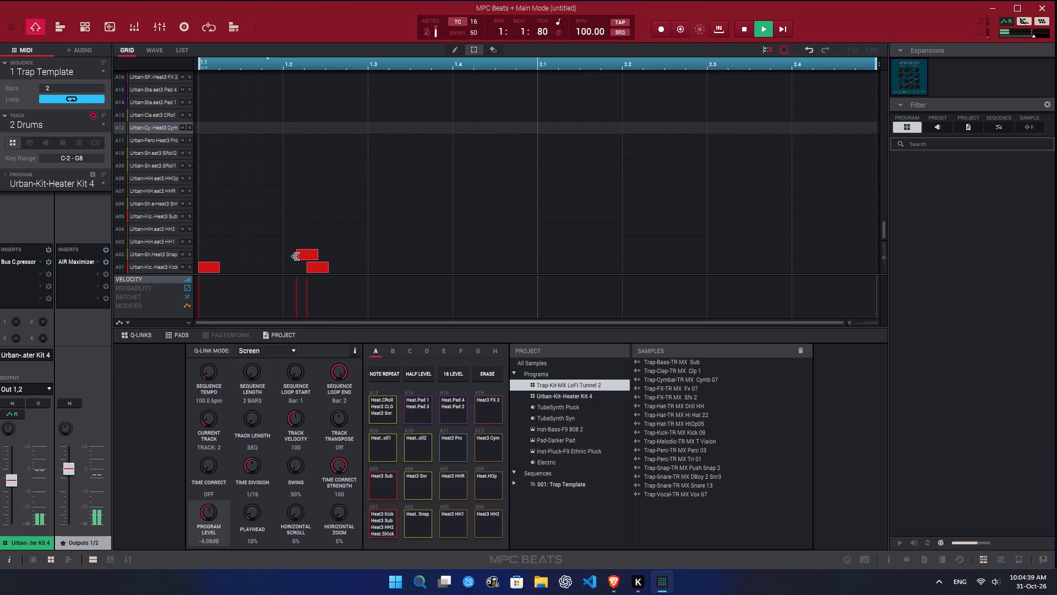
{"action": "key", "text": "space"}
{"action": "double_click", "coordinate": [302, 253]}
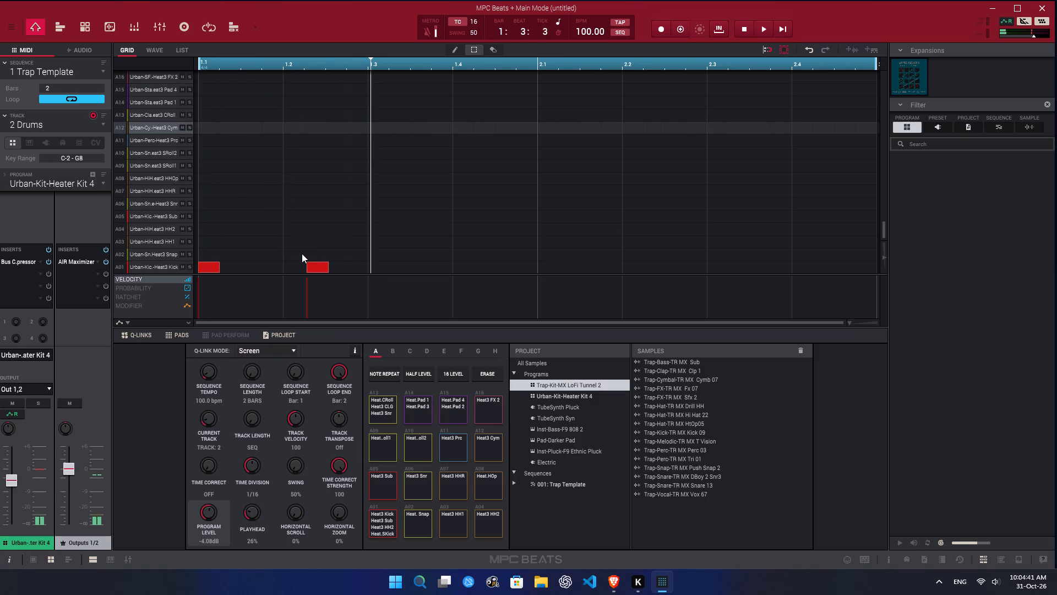
Audition pads A01 and A02 alternately as a kick and snap rhythm, varying the number of kick hits.
{"action": "left_click", "coordinate": [420, 527]}
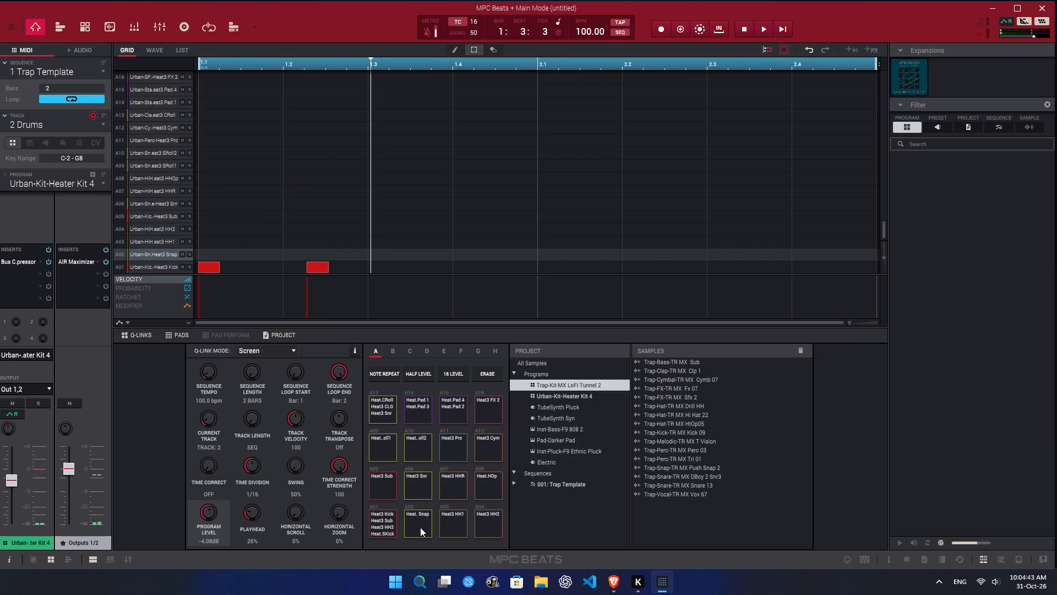
{"action": "left_click", "coordinate": [385, 518]}
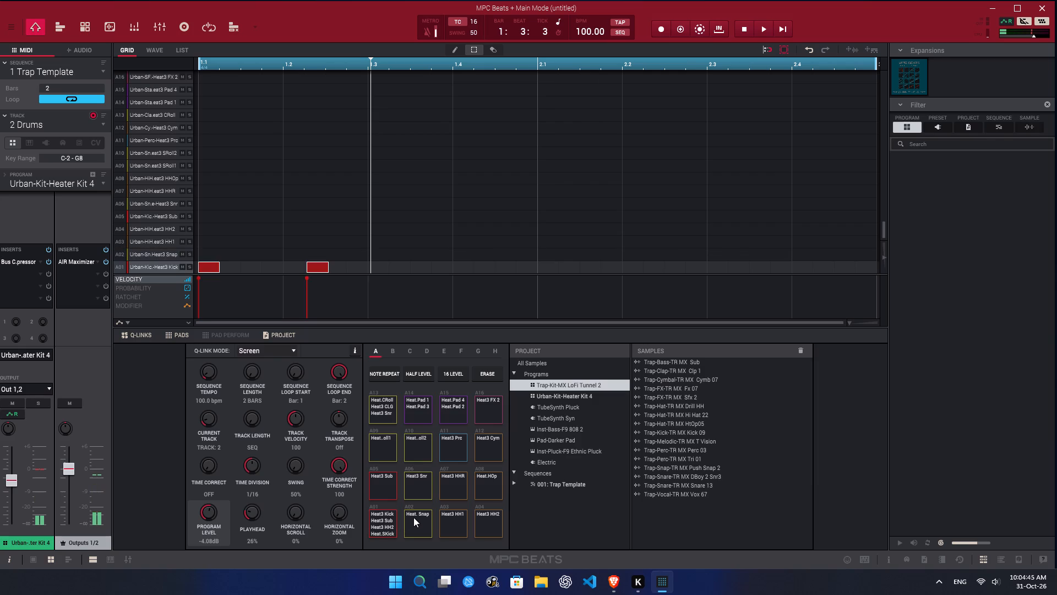
{"action": "left_click", "coordinate": [414, 518]}
{"action": "left_click", "coordinate": [387, 522]}
{"action": "double_click", "coordinate": [387, 522]}
{"action": "left_click", "coordinate": [423, 526]}
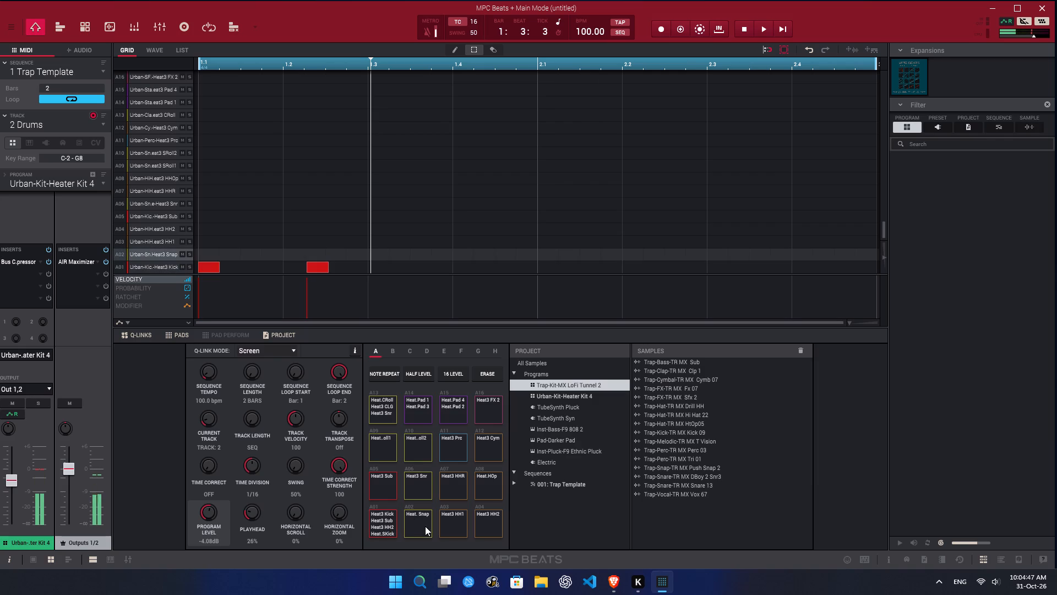
{"action": "double_click", "coordinate": [383, 529]}
{"action": "left_click", "coordinate": [420, 524]}
{"action": "left_click", "coordinate": [387, 523]}
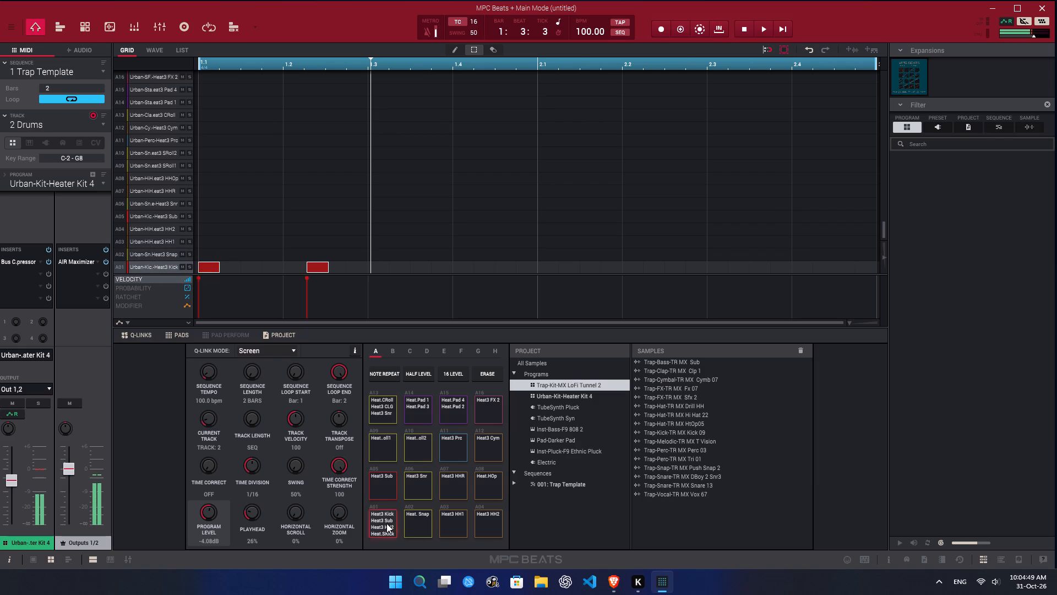
{"action": "double_click", "coordinate": [386, 523]}
{"action": "left_click", "coordinate": [419, 524]}
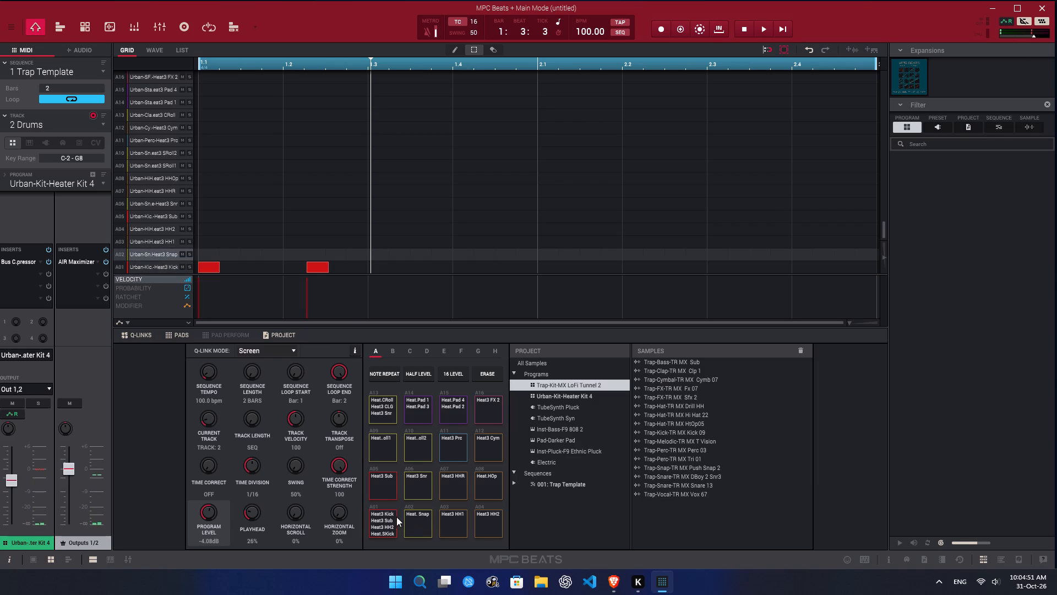
{"action": "left_click", "coordinate": [392, 520]}
{"action": "left_click", "coordinate": [420, 524]}
{"action": "left_click", "coordinate": [389, 526]}
{"action": "double_click", "coordinate": [389, 526]}
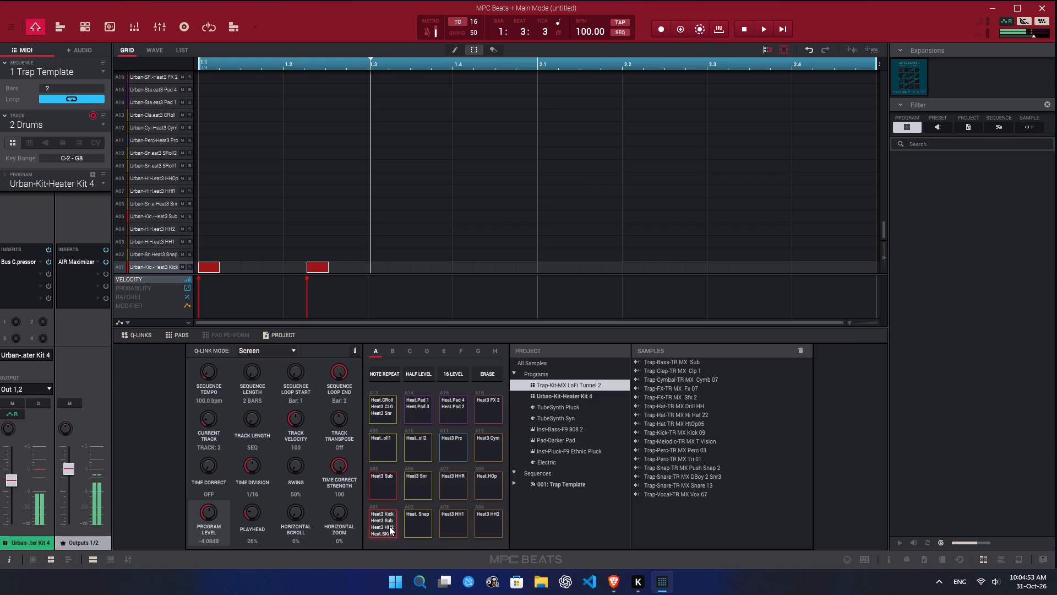
{"action": "left_click", "coordinate": [419, 523]}
{"action": "left_click", "coordinate": [390, 524]}
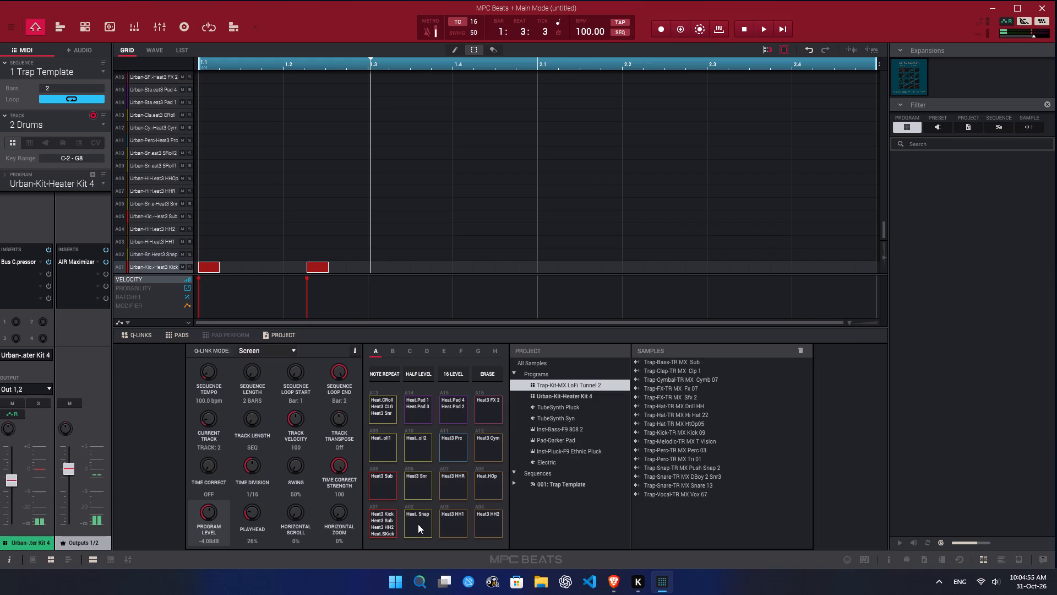
{"action": "left_click", "coordinate": [418, 524]}
{"action": "triple_click", "coordinate": [396, 524]}
{"action": "left_click", "coordinate": [431, 521]}
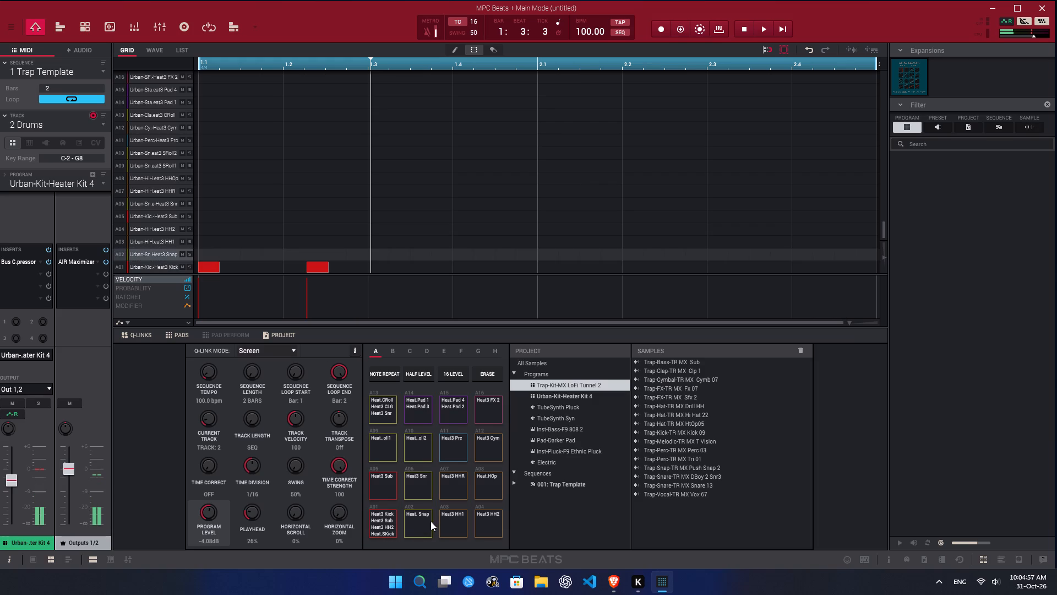
{"action": "left_click", "coordinate": [378, 524]}
{"action": "left_click", "coordinate": [435, 517]}
{"action": "left_click", "coordinate": [377, 518]}
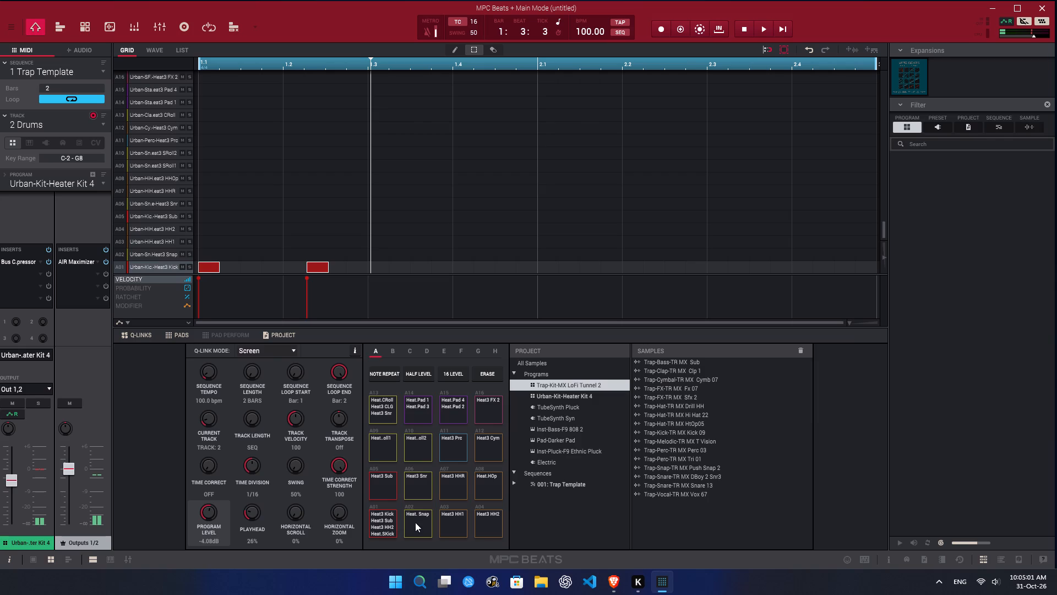
{"action": "left_click", "coordinate": [415, 522]}
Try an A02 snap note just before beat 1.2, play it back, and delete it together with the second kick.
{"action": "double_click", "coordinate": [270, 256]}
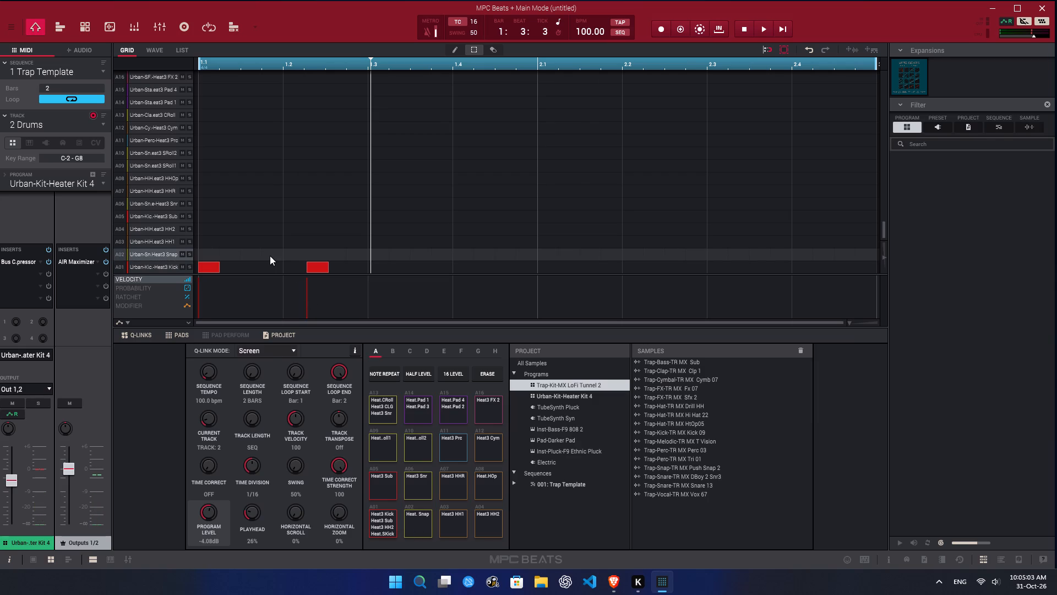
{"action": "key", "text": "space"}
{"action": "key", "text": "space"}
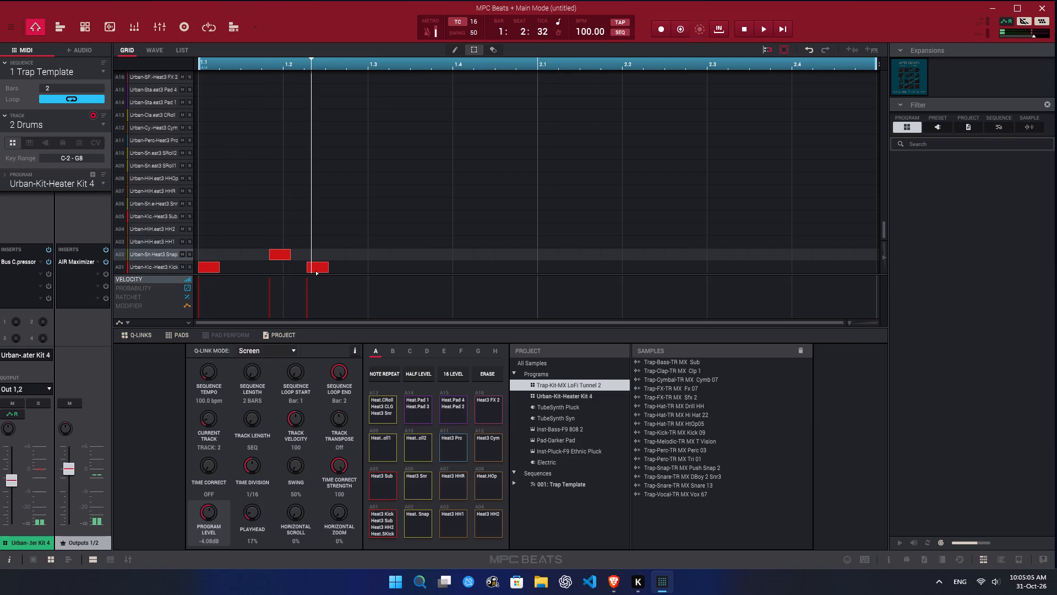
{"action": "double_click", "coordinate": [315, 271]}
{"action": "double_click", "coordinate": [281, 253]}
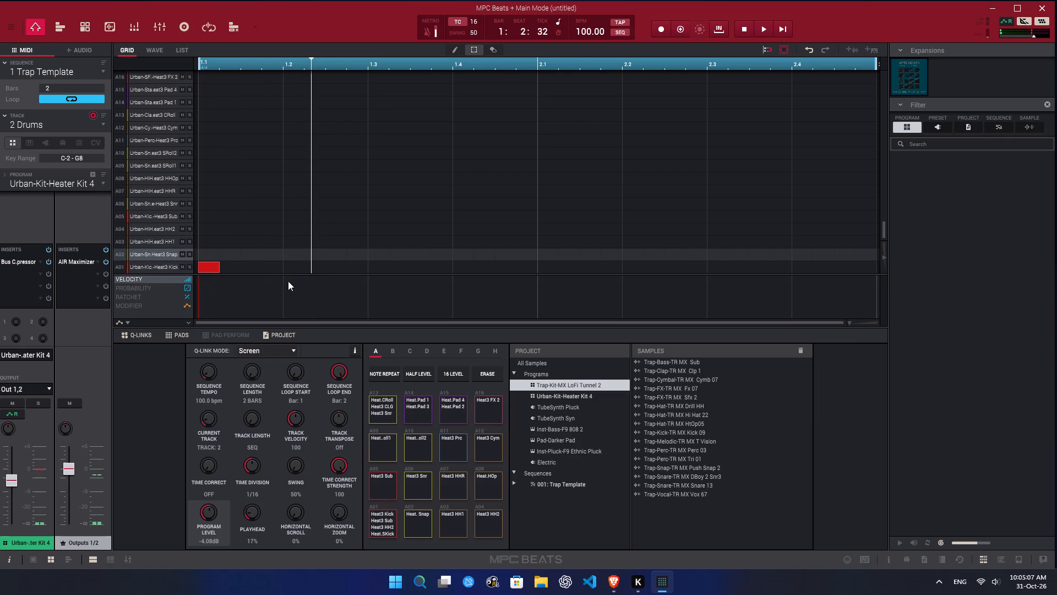
Add an A02 snap note about a quarter of the way into beat 1.2, playing back the sequence around the edit.
{"action": "key", "text": "space"}
{"action": "key", "text": "space"}
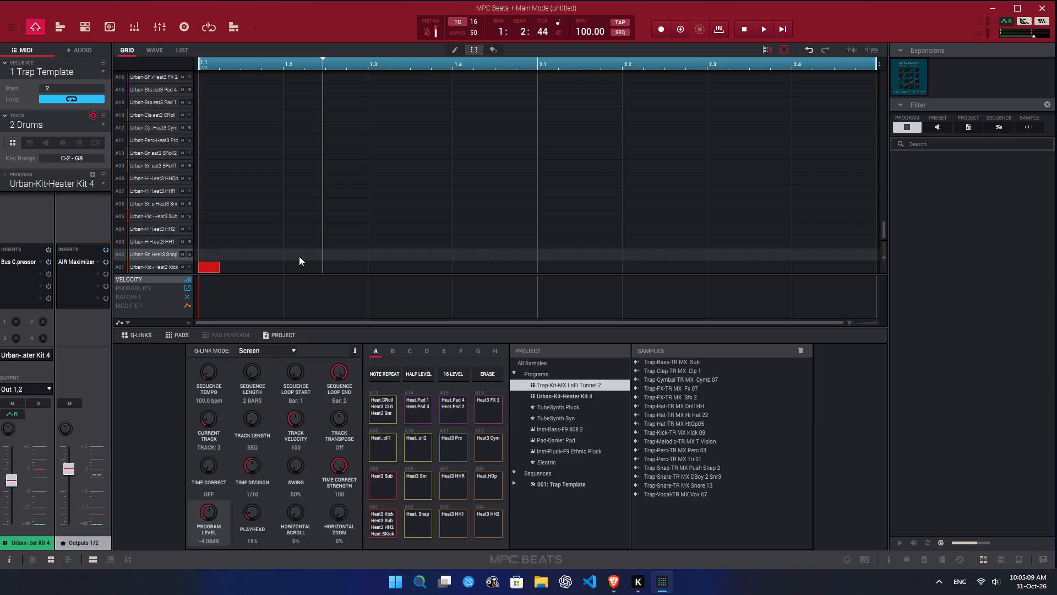
{"action": "double_click", "coordinate": [310, 255]}
{"action": "left_click_drag", "start_coordinate": [320, 250], "coordinate": [314, 259]}
{"action": "key", "text": "space"}
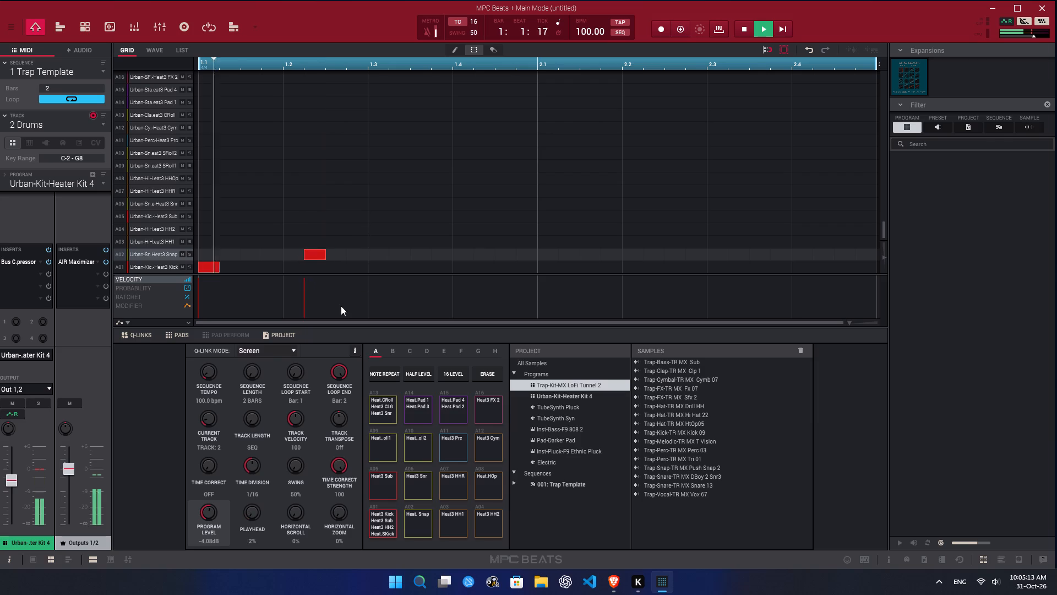
{"action": "key", "text": "space"}
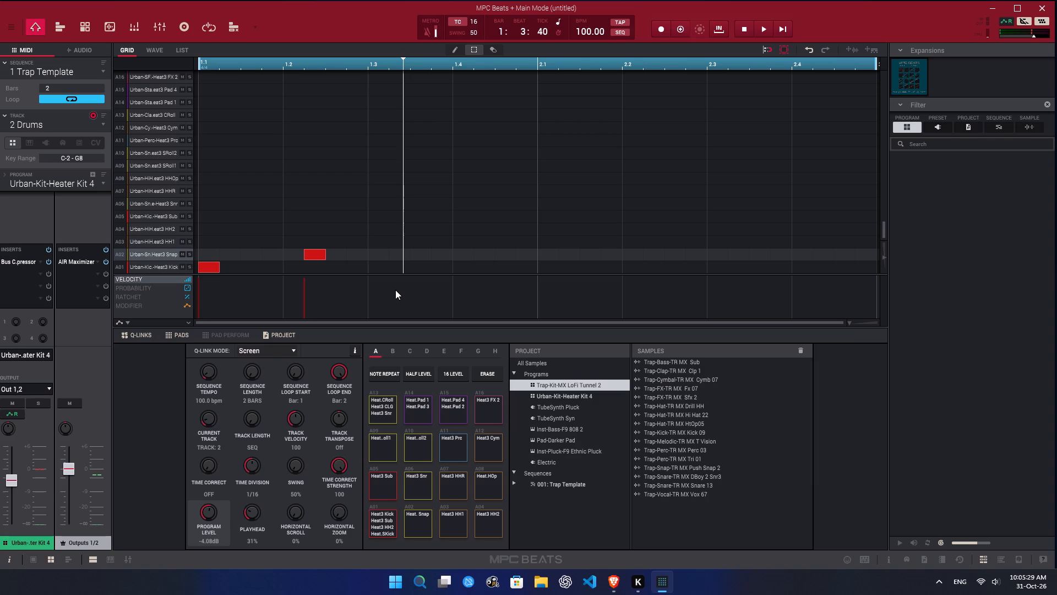
{"action": "key", "text": "space"}
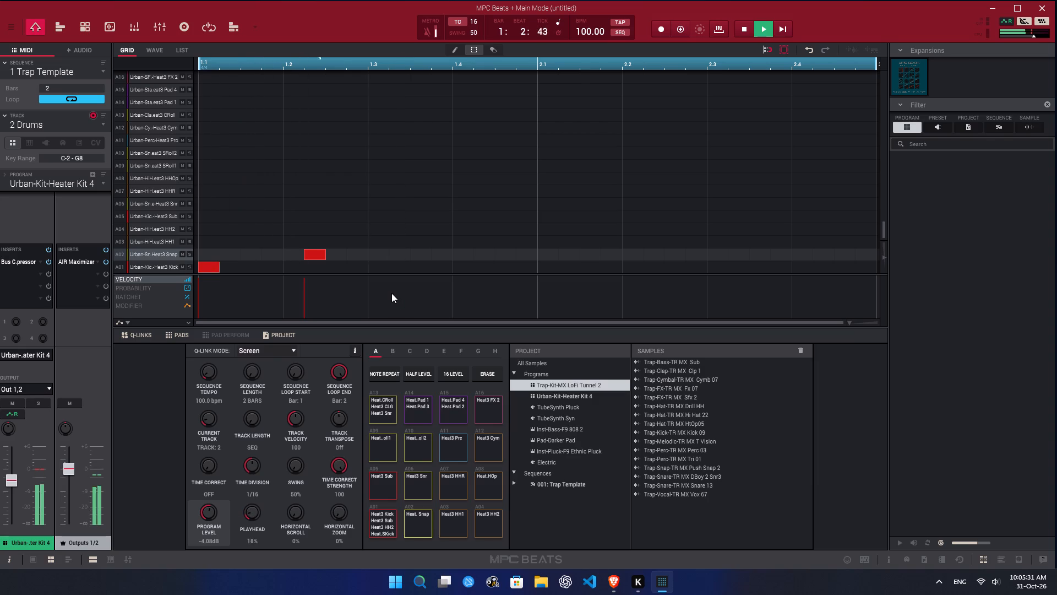
{"action": "key", "text": "space"}
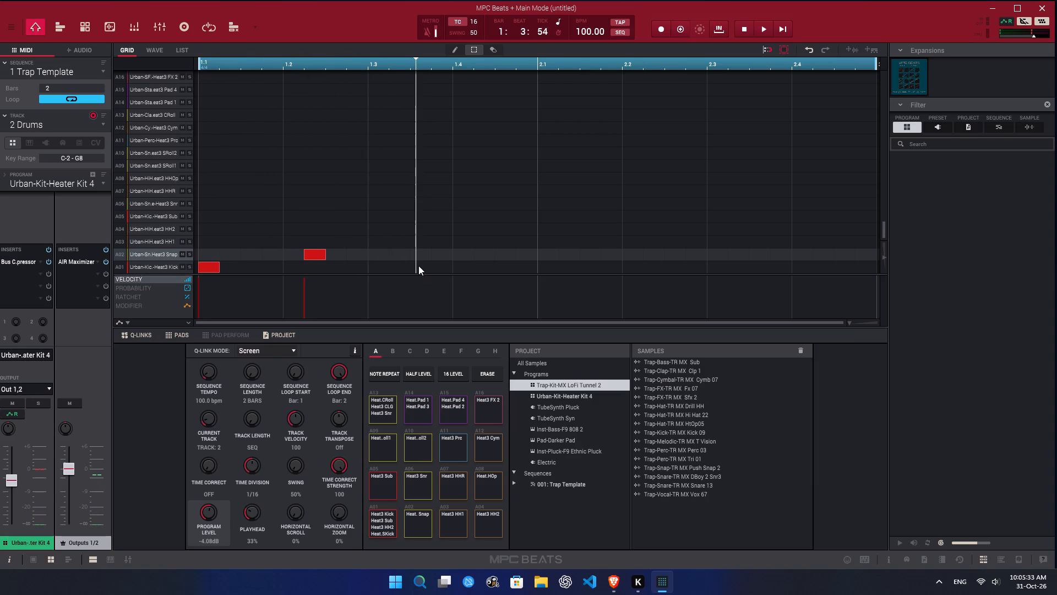
Add an A01 kick note at about 1:3:50, midway through beat 1.3, and play back the sequence.
{"action": "double_click", "coordinate": [418, 266]}
{"action": "left_click_drag", "start_coordinate": [432, 267], "coordinate": [428, 268]}
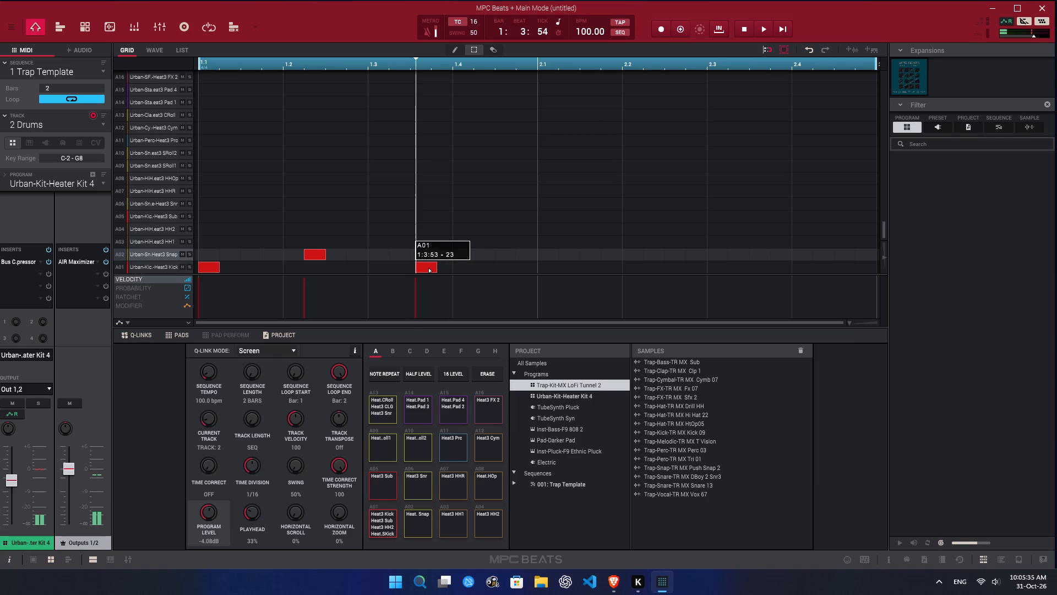
{"action": "left_click_drag", "start_coordinate": [428, 268], "coordinate": [426, 269]}
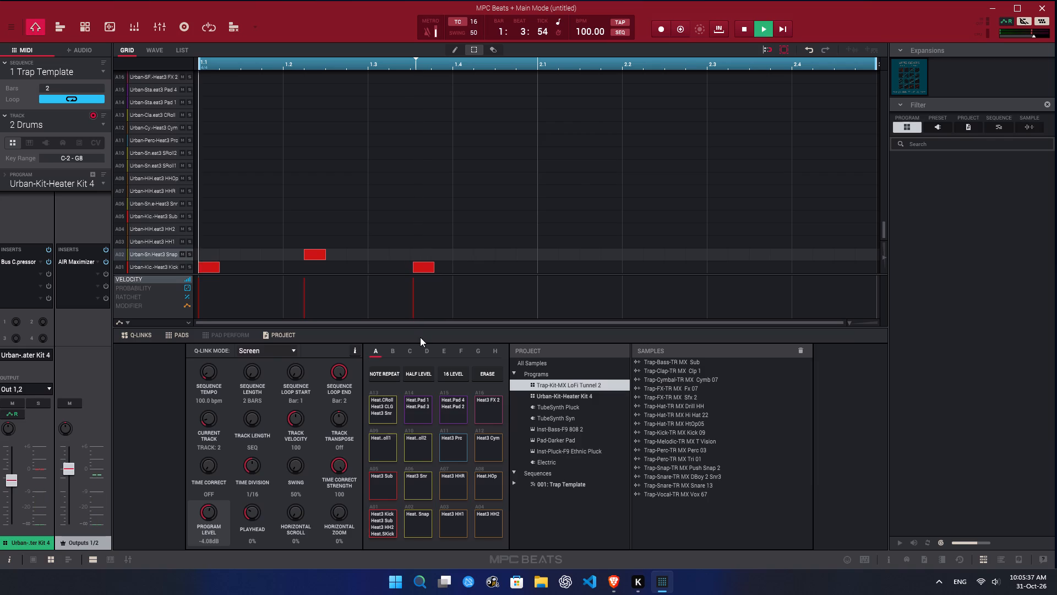
{"action": "key", "text": "space"}
{"action": "key", "text": "space"}
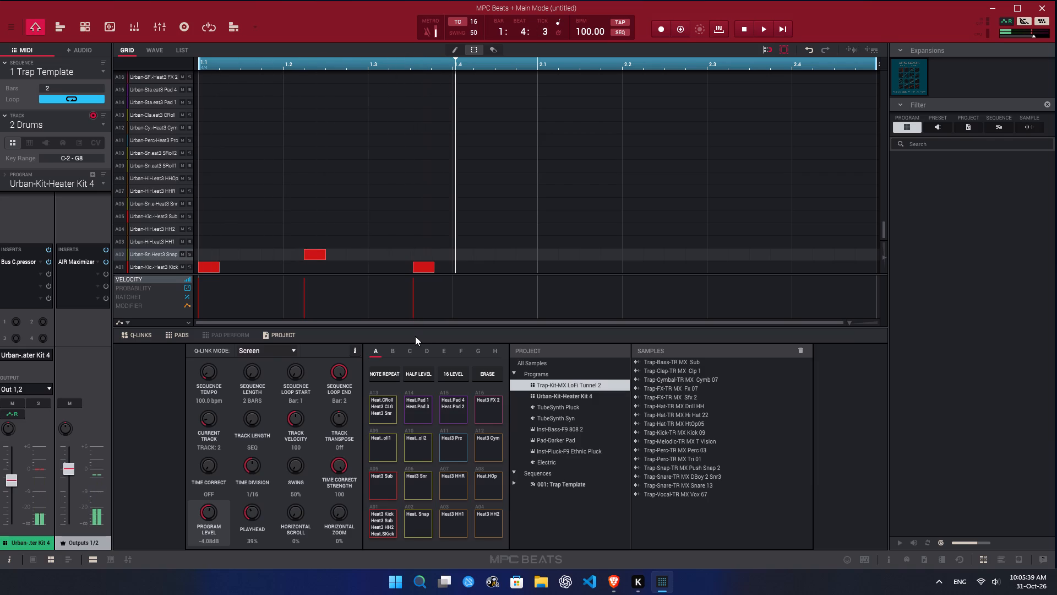
Nudge the beat 1.3 kick slightly earlier and add two A01 kicks about a quarter and halfway through beat 1.4, playing back the sequence.
{"action": "left_click", "coordinate": [420, 266]}
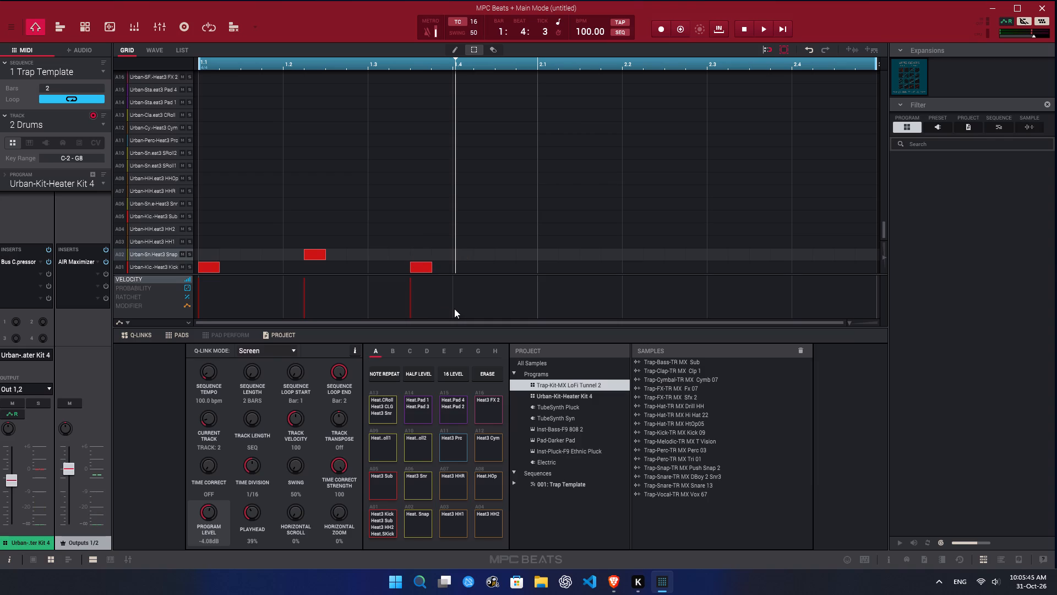
{"action": "double_click", "coordinate": [463, 266]}
{"action": "left_click_drag", "start_coordinate": [472, 267], "coordinate": [467, 267]}
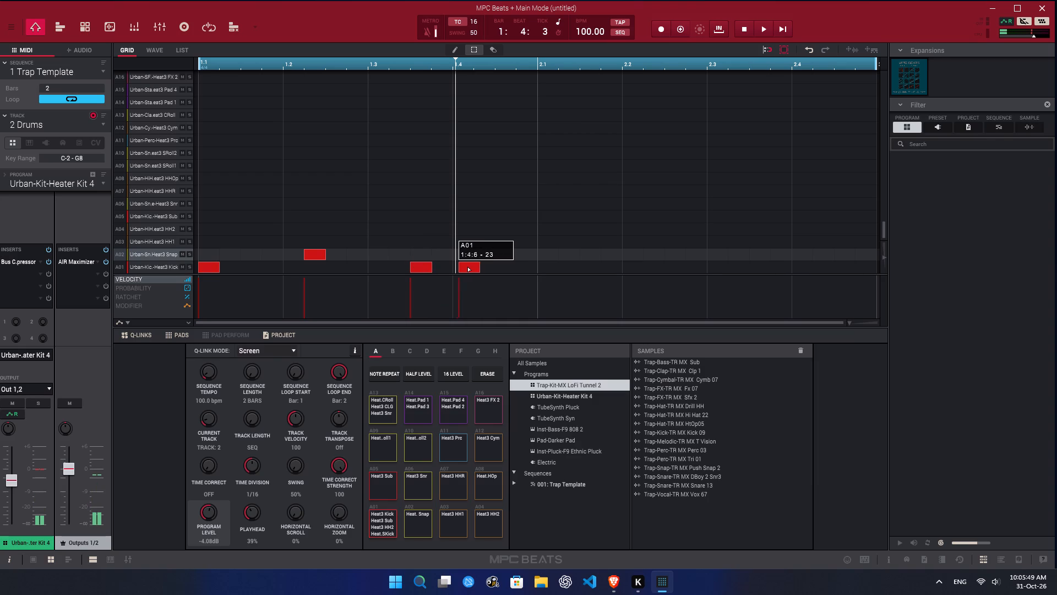
{"action": "left_click_drag", "start_coordinate": [467, 267], "coordinate": [463, 267]}
{"action": "left_click_drag", "start_coordinate": [463, 267], "coordinate": [480, 268]}
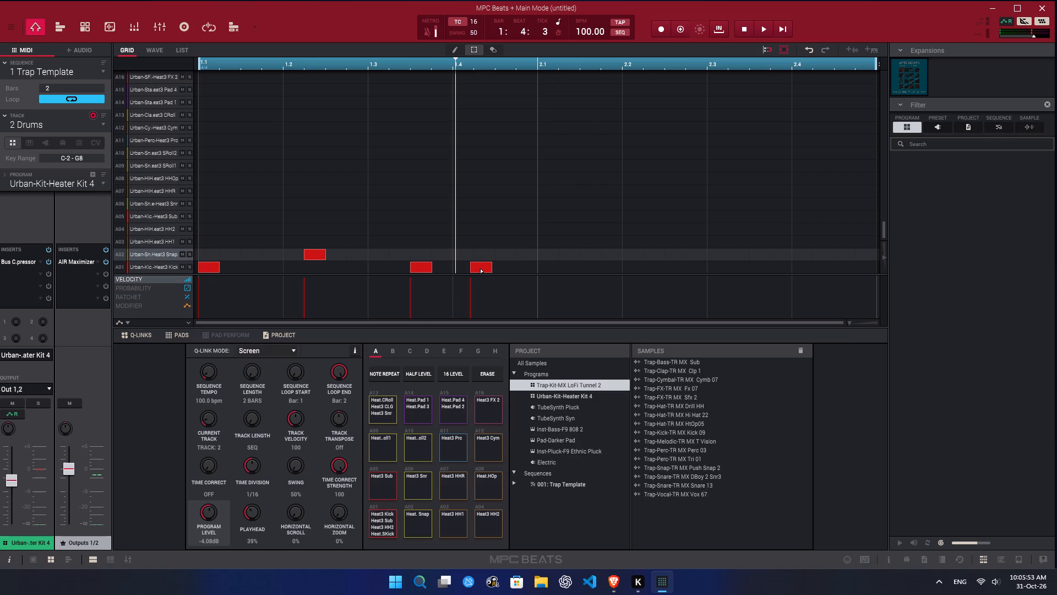
{"action": "left_click_drag", "start_coordinate": [482, 268], "coordinate": [483, 268]}
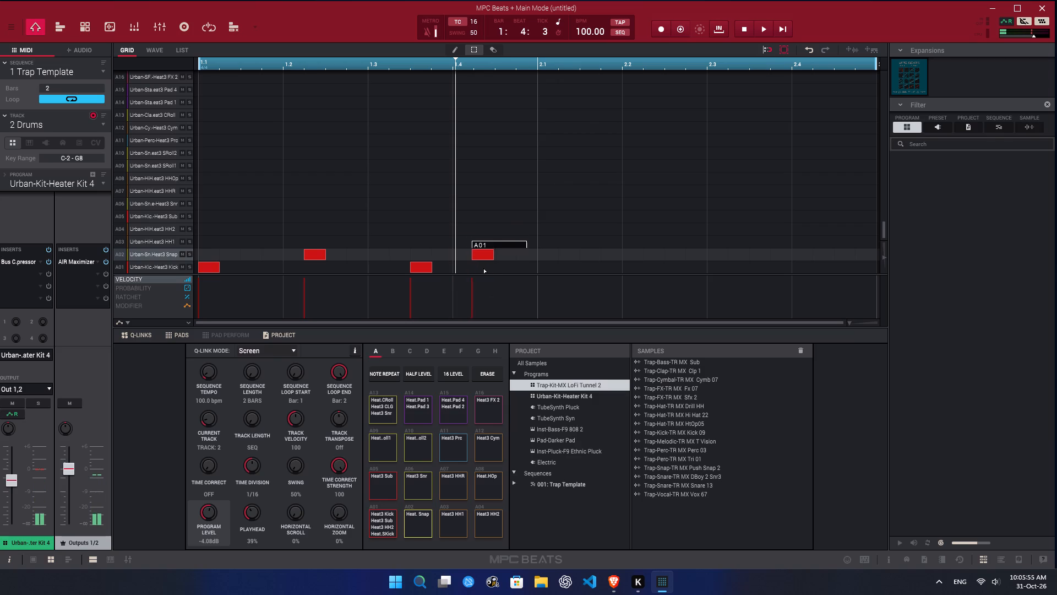
{"action": "left_click_drag", "start_coordinate": [483, 268], "coordinate": [483, 273]}
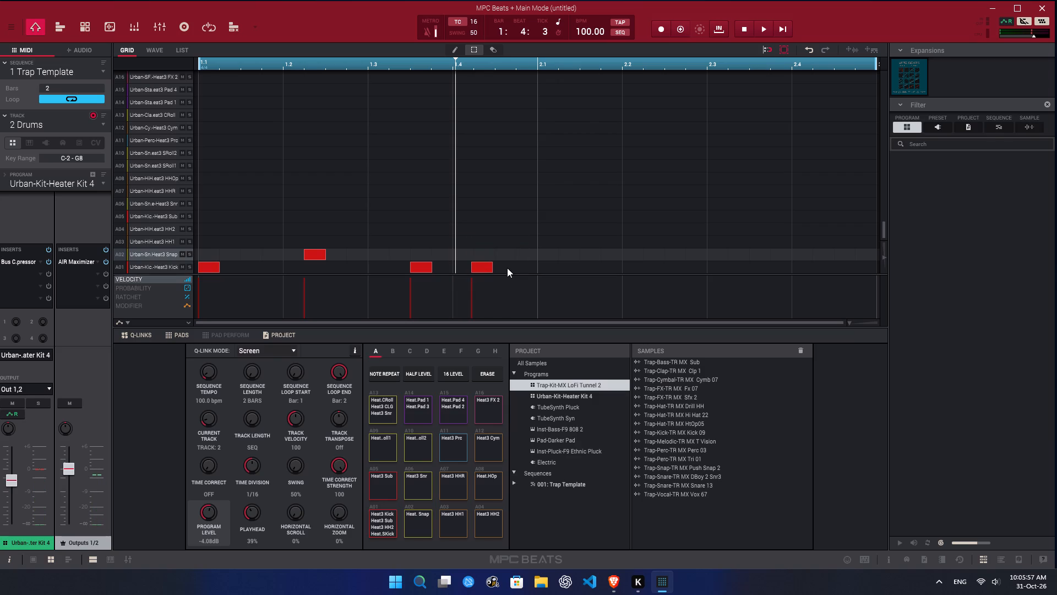
{"action": "double_click", "coordinate": [511, 266]}
{"action": "left_click_drag", "start_coordinate": [524, 269], "coordinate": [511, 269]}
{"action": "key", "text": "space"}
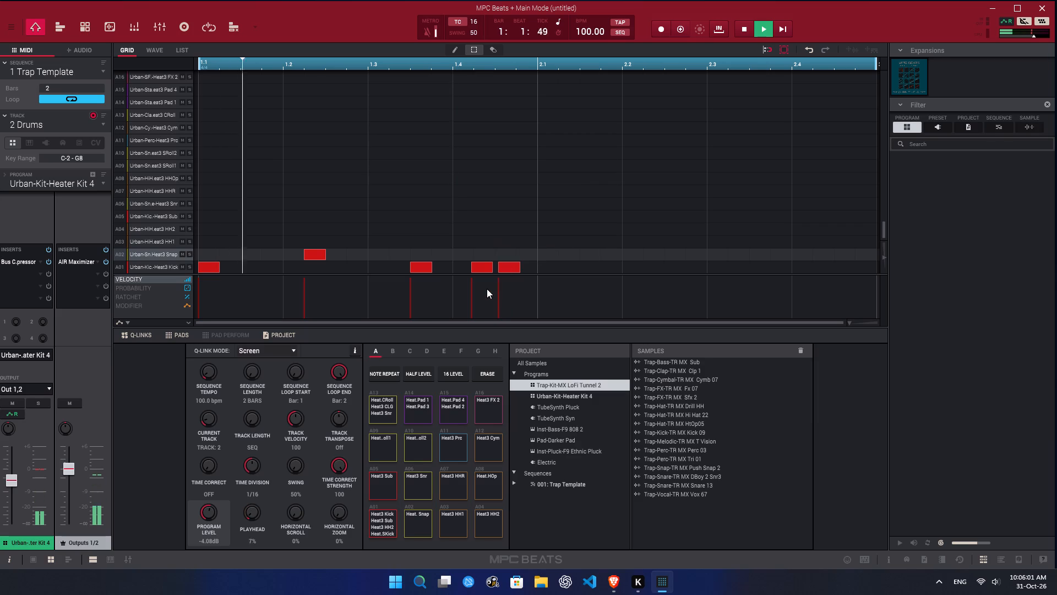
{"action": "key", "text": "space"}
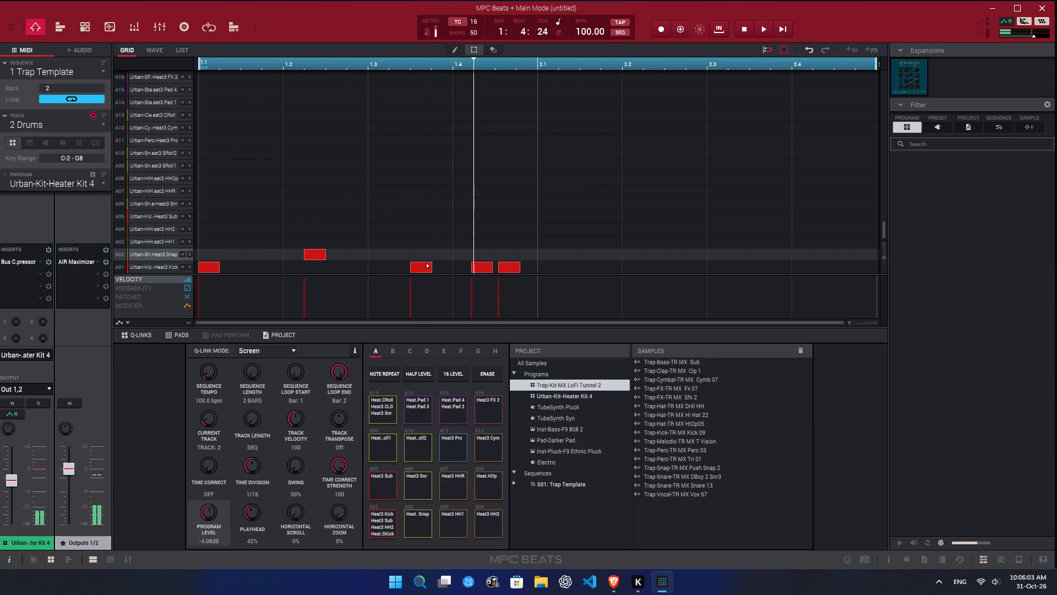
Move the last three A01 kicks earlier, to about 1:3:22, just before beat 1.4 and just after it, and play back the sequence.
{"action": "left_click_drag", "start_coordinate": [422, 266], "coordinate": [404, 268]}
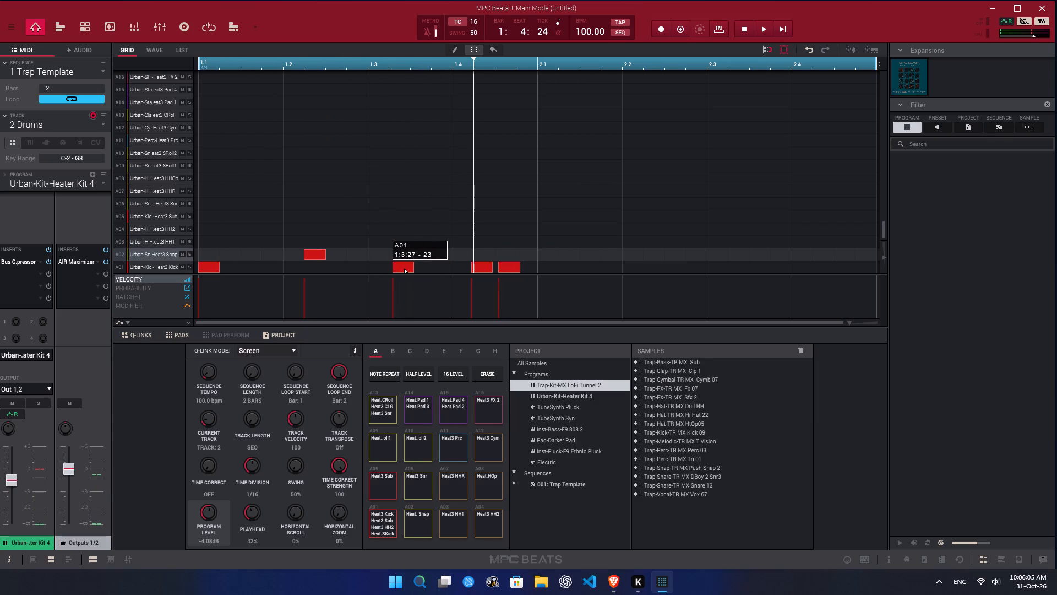
{"action": "left_click_drag", "start_coordinate": [404, 268], "coordinate": [403, 269]}
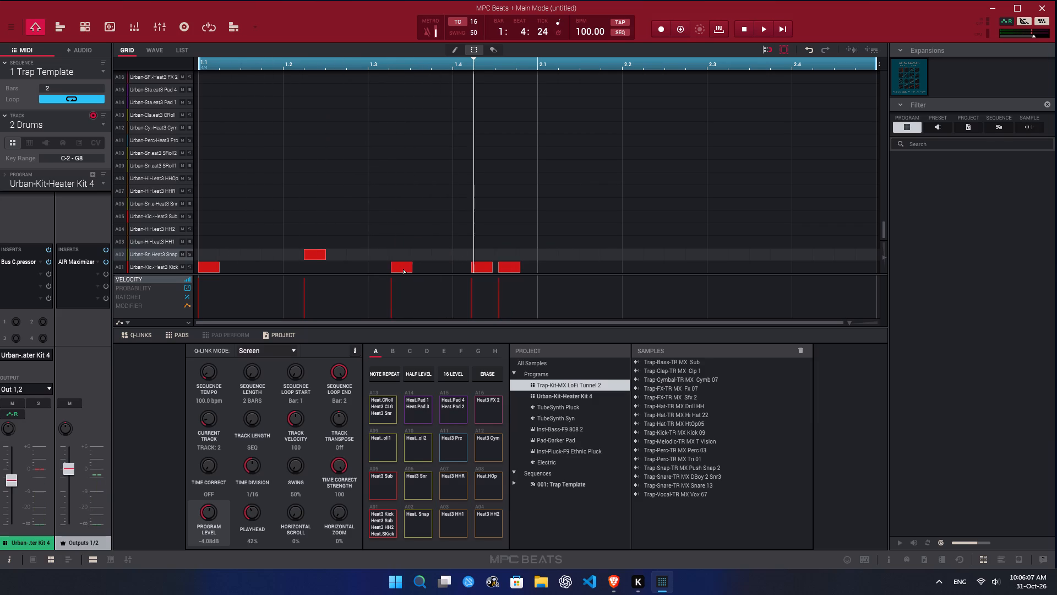
{"action": "left_click", "coordinate": [403, 269]}
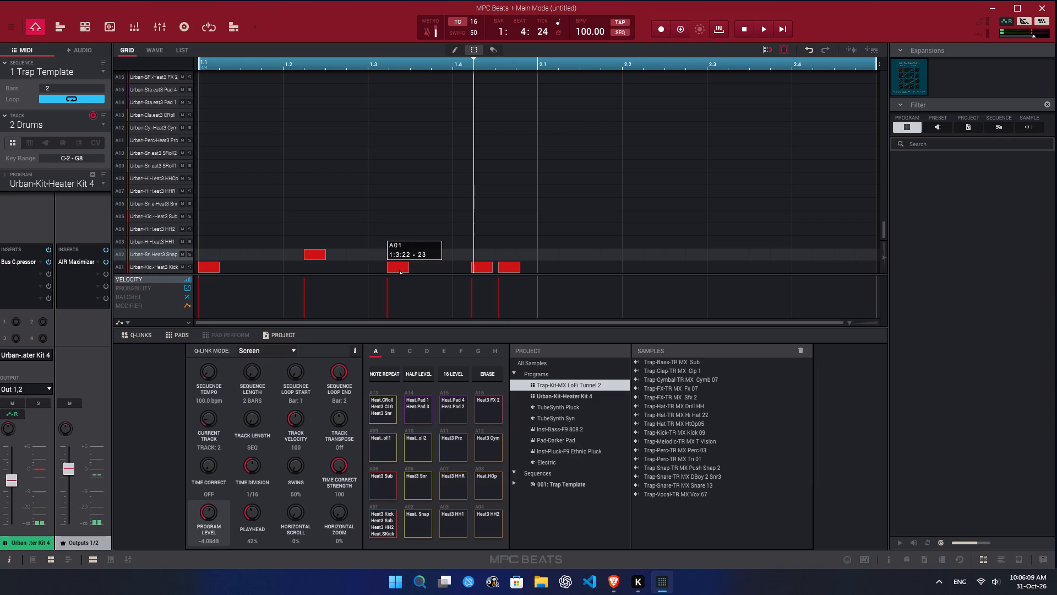
{"action": "left_click_drag", "start_coordinate": [481, 267], "coordinate": [450, 272]}
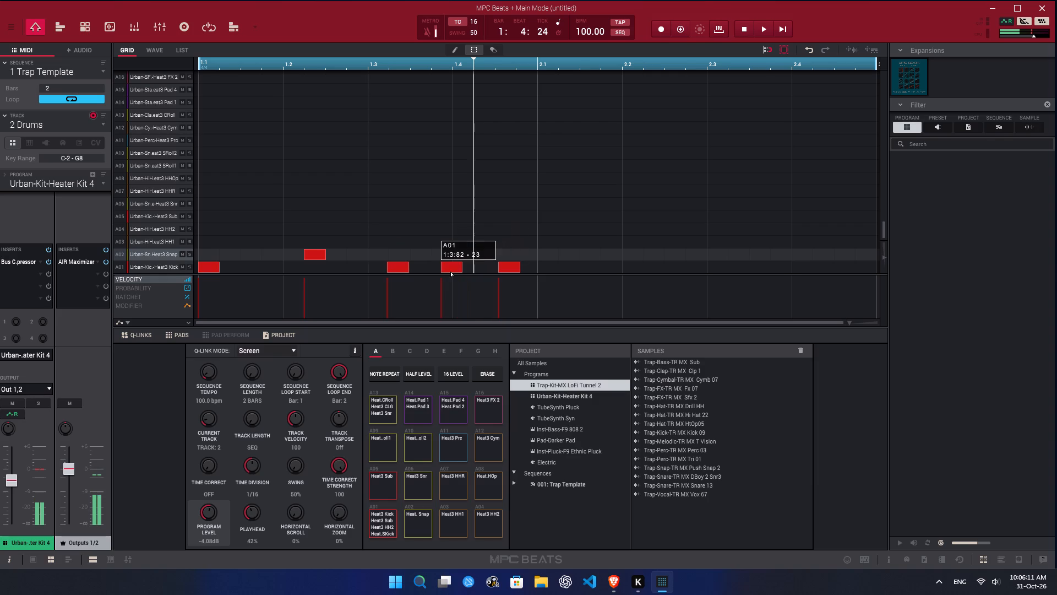
{"action": "left_click_drag", "start_coordinate": [450, 272], "coordinate": [444, 273]}
{"action": "left_click_drag", "start_coordinate": [511, 267], "coordinate": [486, 269]}
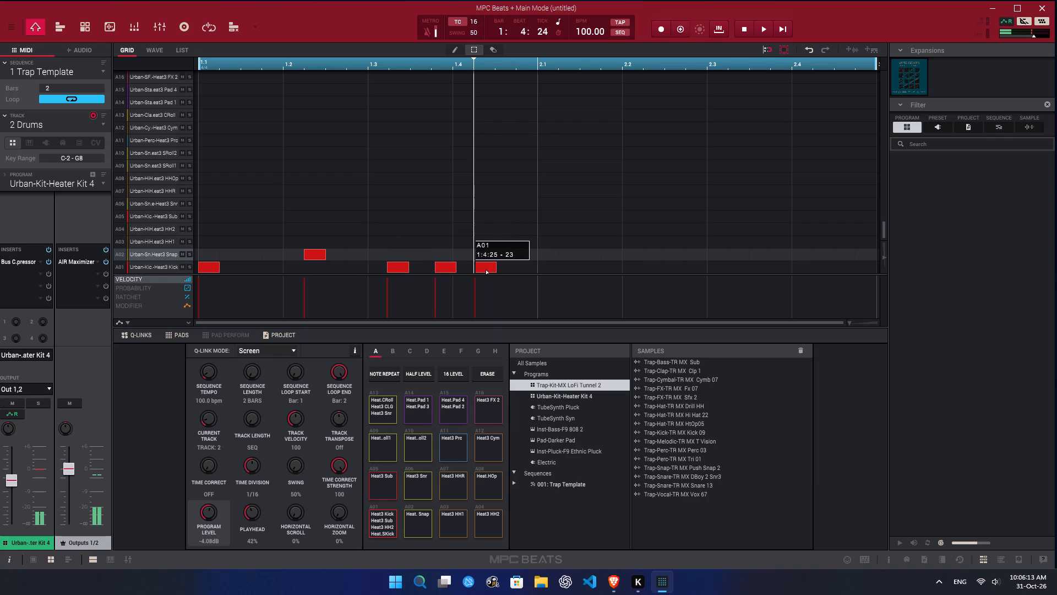
{"action": "left_click_drag", "start_coordinate": [486, 269], "coordinate": [475, 271]}
{"action": "key", "text": "space"}
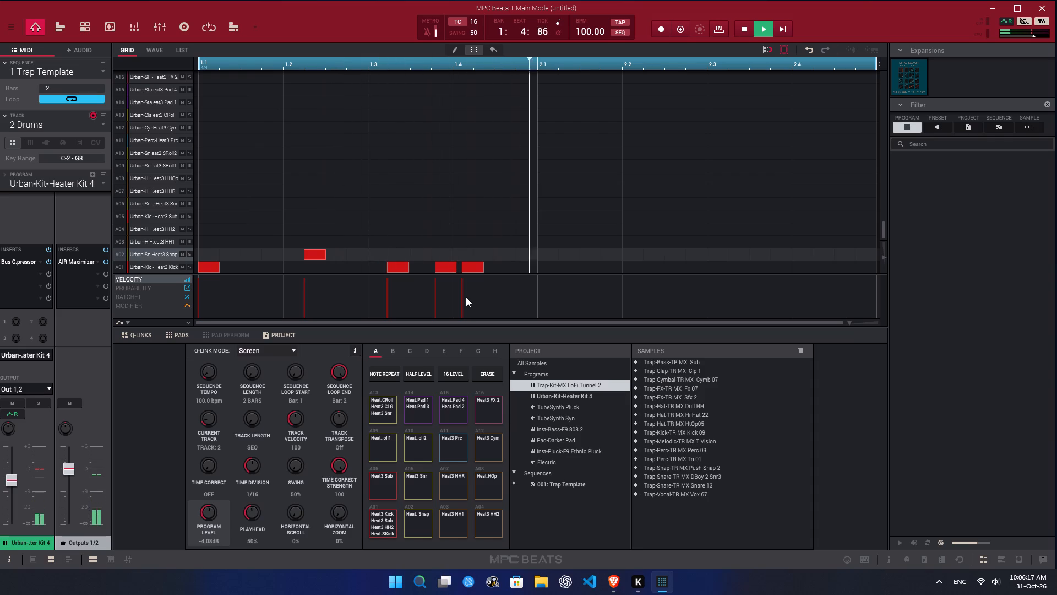
{"action": "key", "text": "space"}
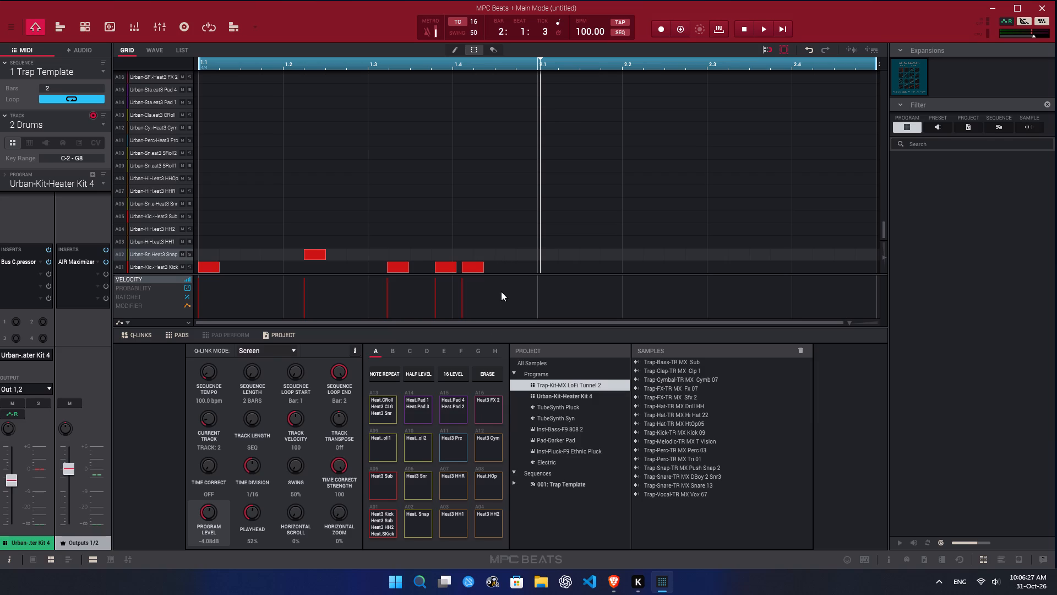
Audition pad A02, add an A02 snap note just after beat 2.1, and play back the sequence.
{"action": "left_click", "coordinate": [420, 521]}
{"action": "double_click", "coordinate": [527, 254]}
{"action": "left_click_drag", "start_coordinate": [540, 255], "coordinate": [540, 255]}
{"action": "left_click_drag", "start_coordinate": [540, 255], "coordinate": [557, 255]}
{"action": "left_click_drag", "start_coordinate": [536, 255], "coordinate": [549, 257]}
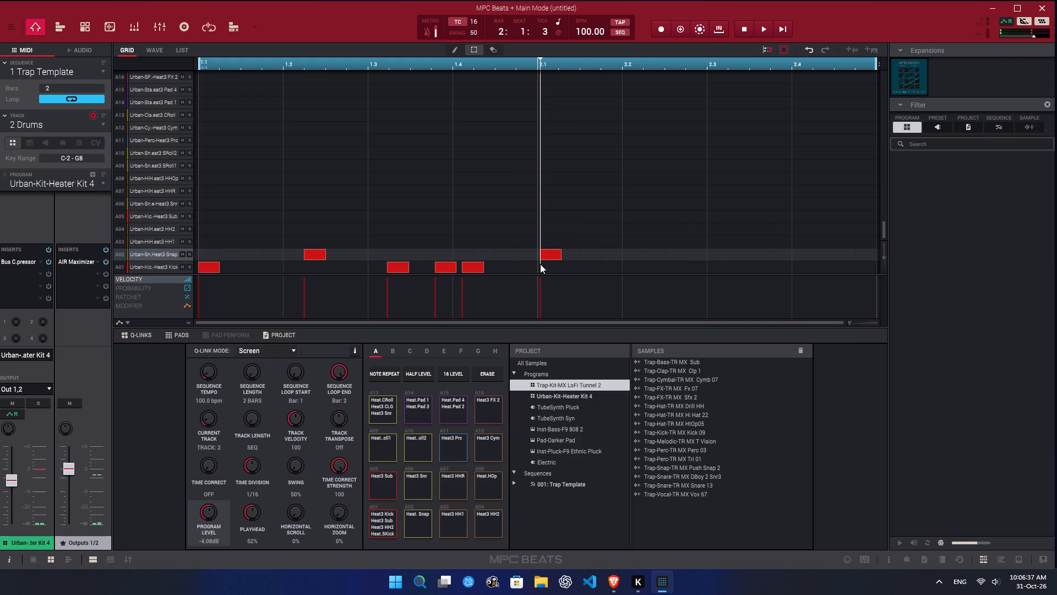
{"action": "key", "text": "space"}
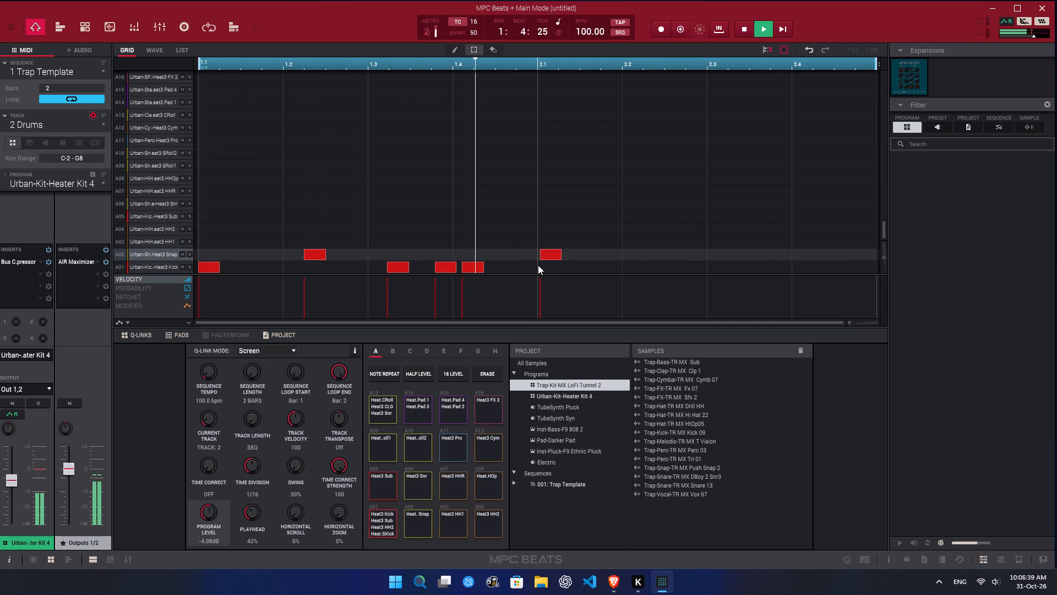
{"action": "key", "text": "space"}
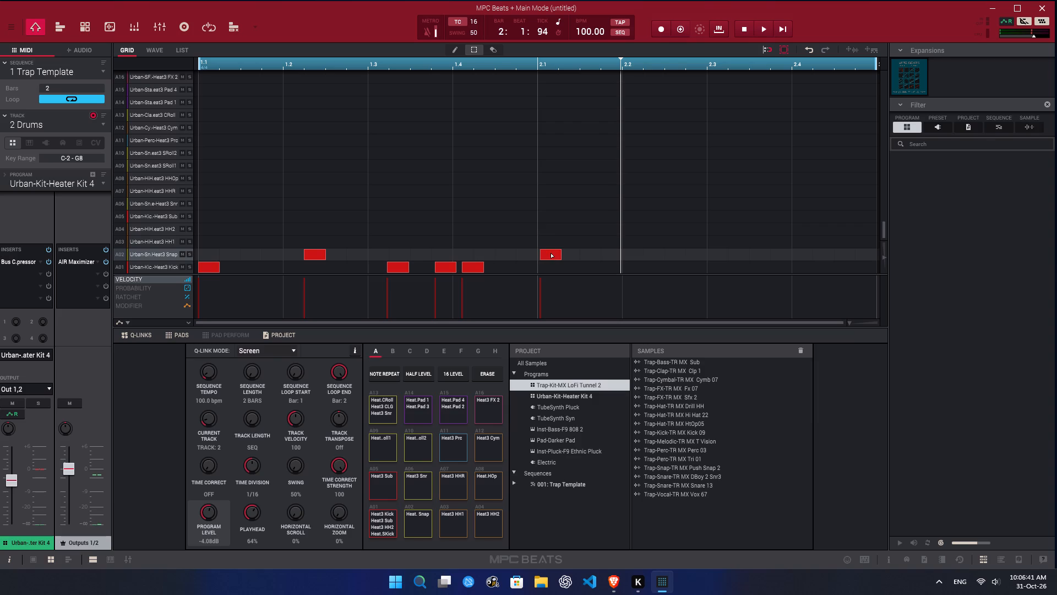
Move the second A02 snap note earlier to about 1:4:73 and play back the sequence twice.
{"action": "left_click_drag", "start_coordinate": [551, 253], "coordinate": [528, 258]}
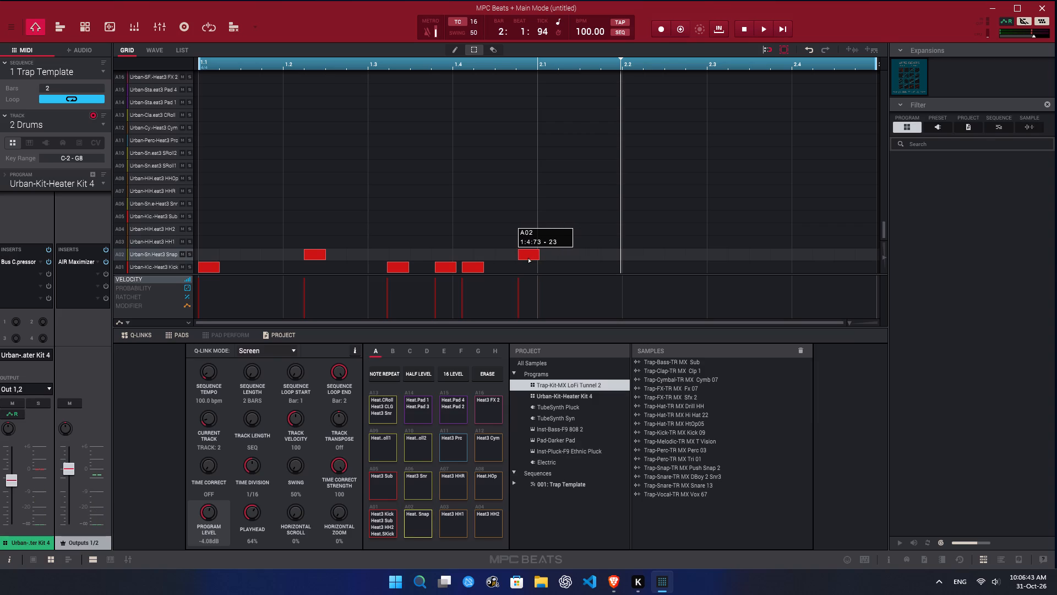
{"action": "left_click_drag", "start_coordinate": [528, 258], "coordinate": [527, 258]}
{"action": "key", "text": "space"}
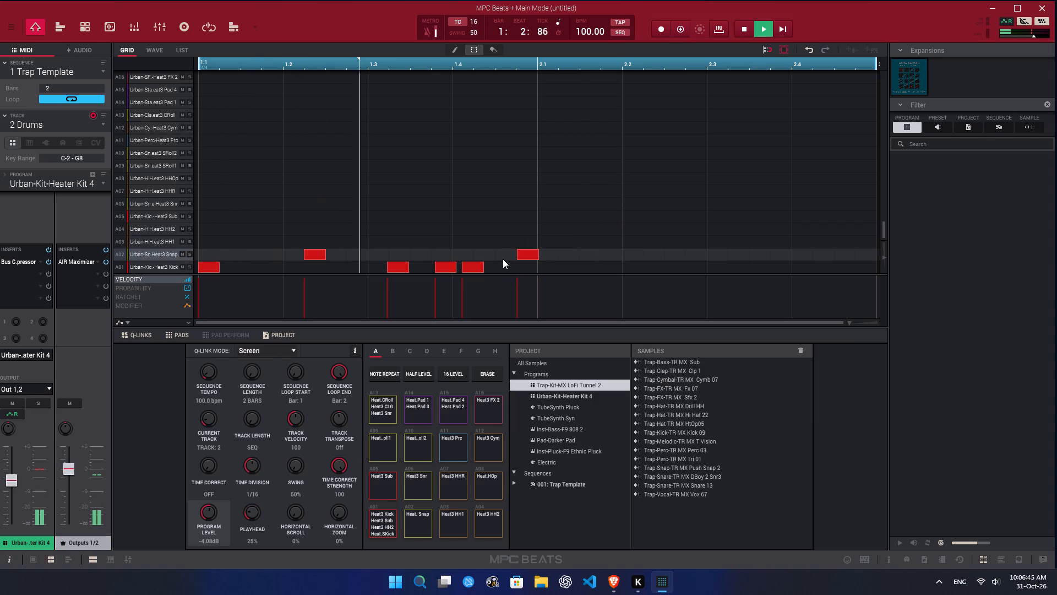
{"action": "key", "text": "space"}
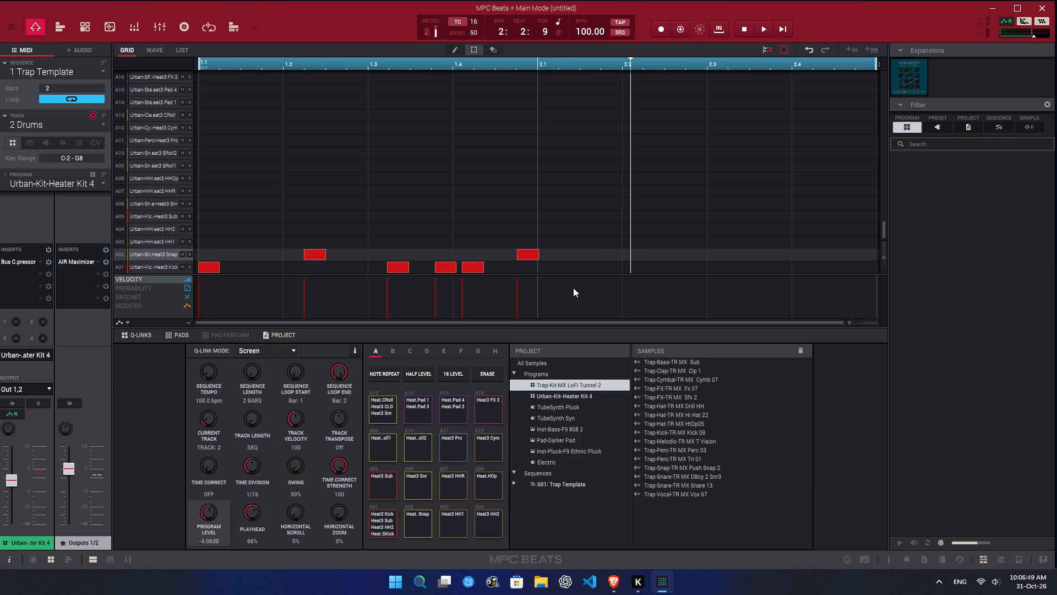
{"action": "key", "text": "space"}
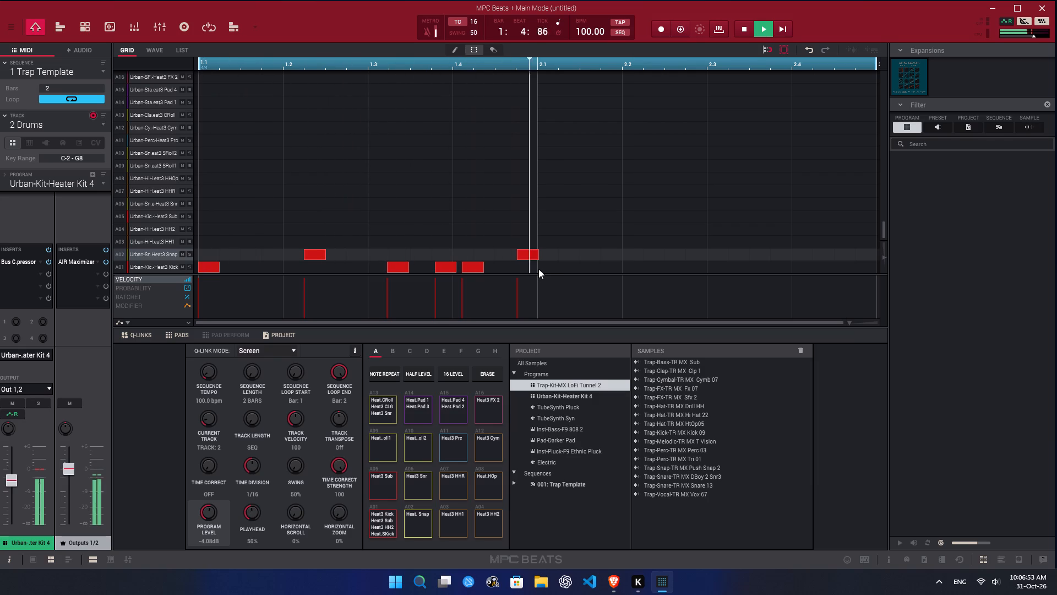
{"action": "key", "text": "space"}
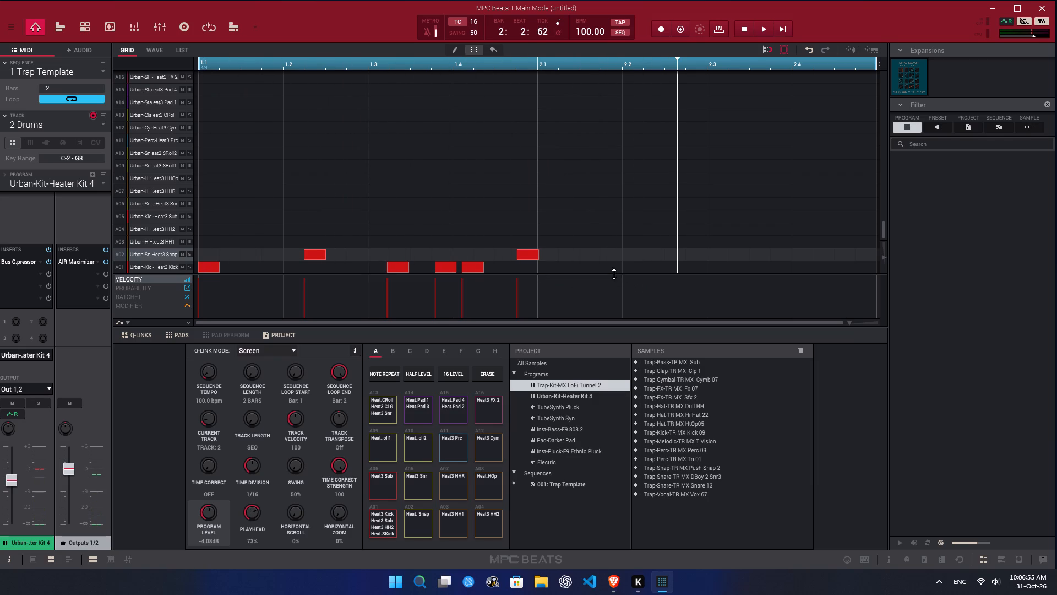
Add two A01 kick notes, one before beat 2.2 and one just after it, and play back the sequence.
{"action": "double_click", "coordinate": [606, 267]}
{"action": "left_click", "coordinate": [618, 264]}
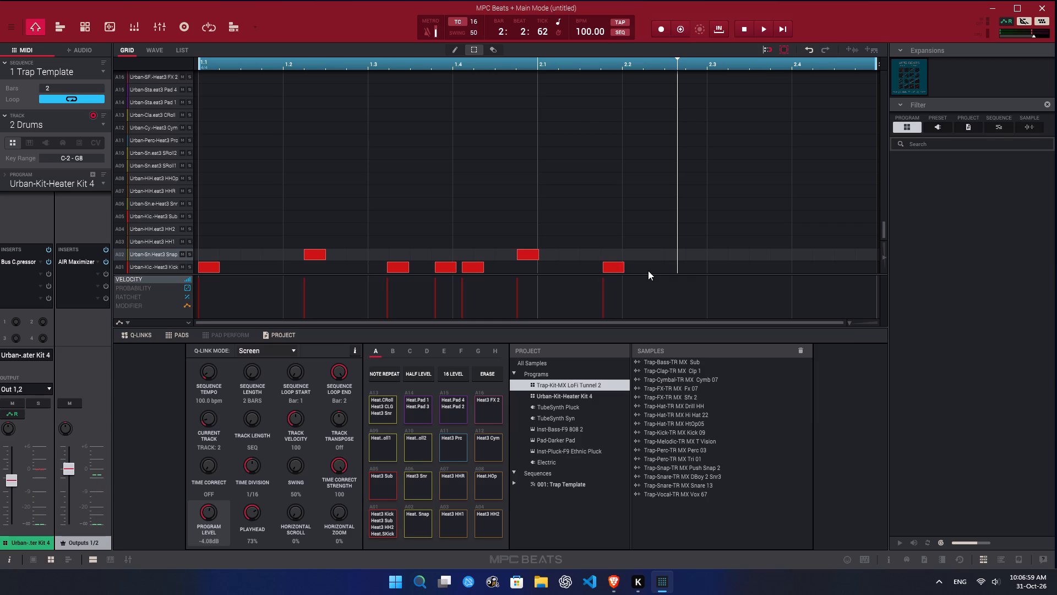
{"action": "double_click", "coordinate": [650, 269]}
{"action": "left_click_drag", "start_coordinate": [663, 266], "coordinate": [644, 269]}
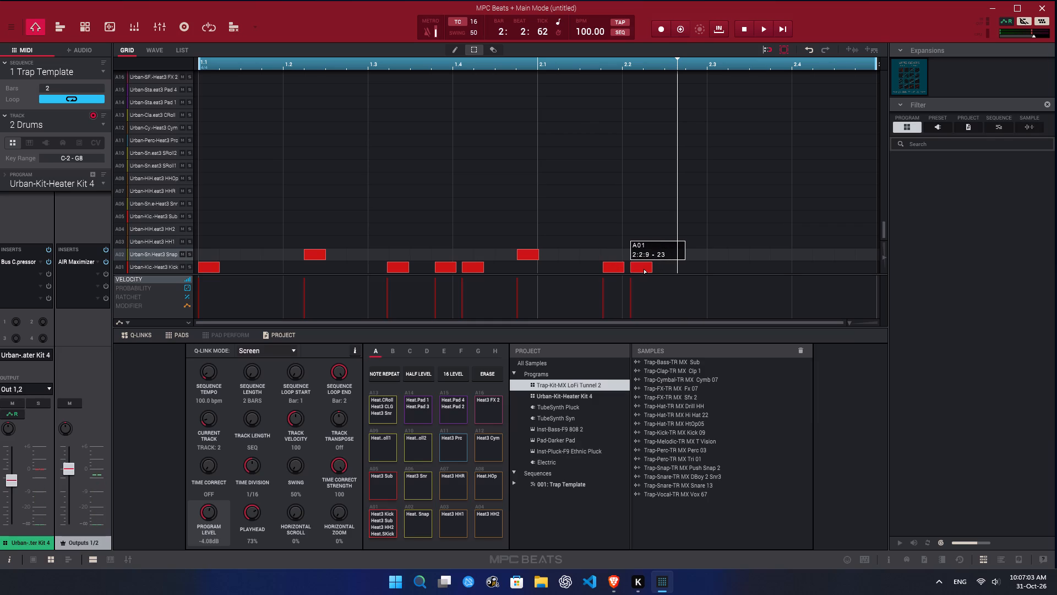
{"action": "left_click_drag", "start_coordinate": [644, 269], "coordinate": [658, 271]}
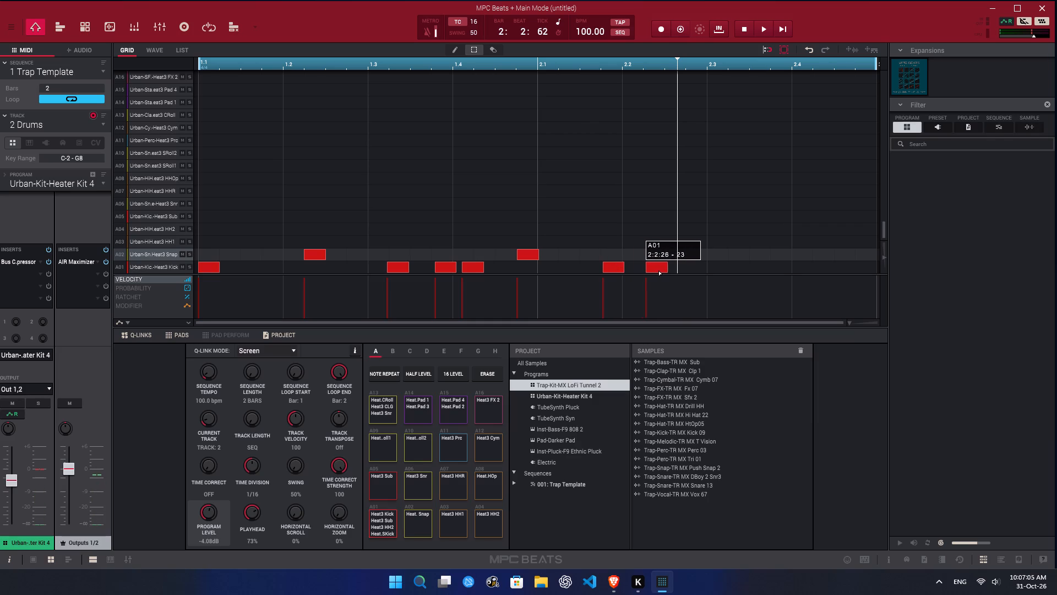
{"action": "left_click_drag", "start_coordinate": [658, 271], "coordinate": [647, 270]}
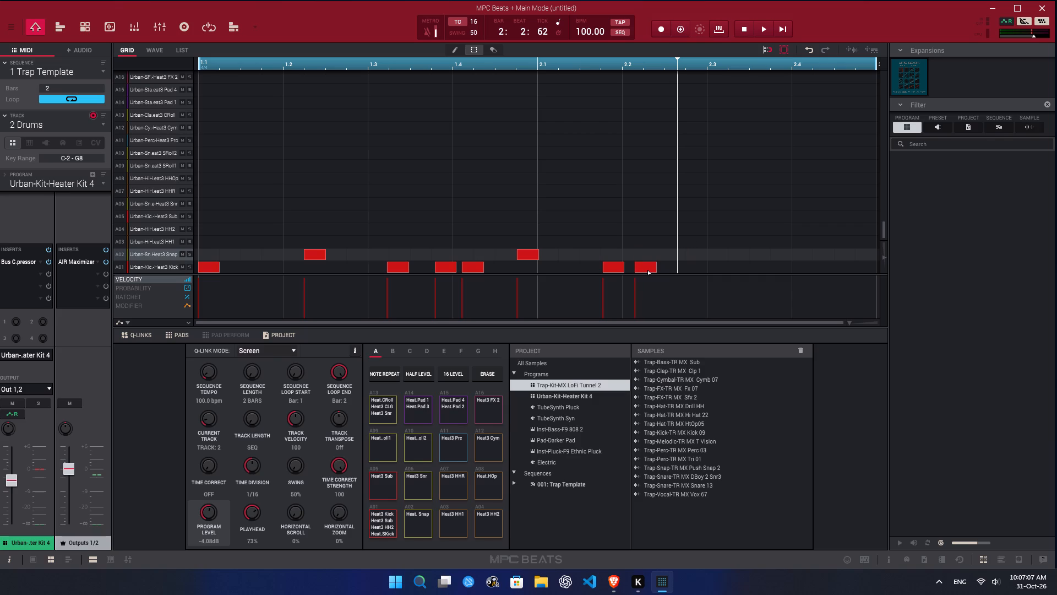
{"action": "left_click", "coordinate": [658, 294]}
{"action": "key", "text": "space"}
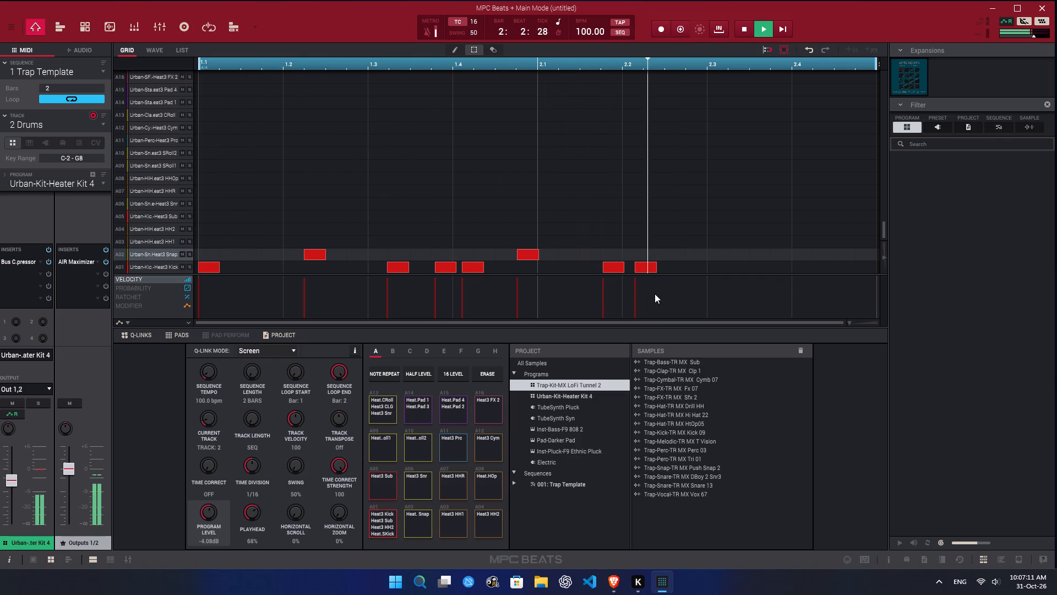
{"action": "key", "text": "space"}
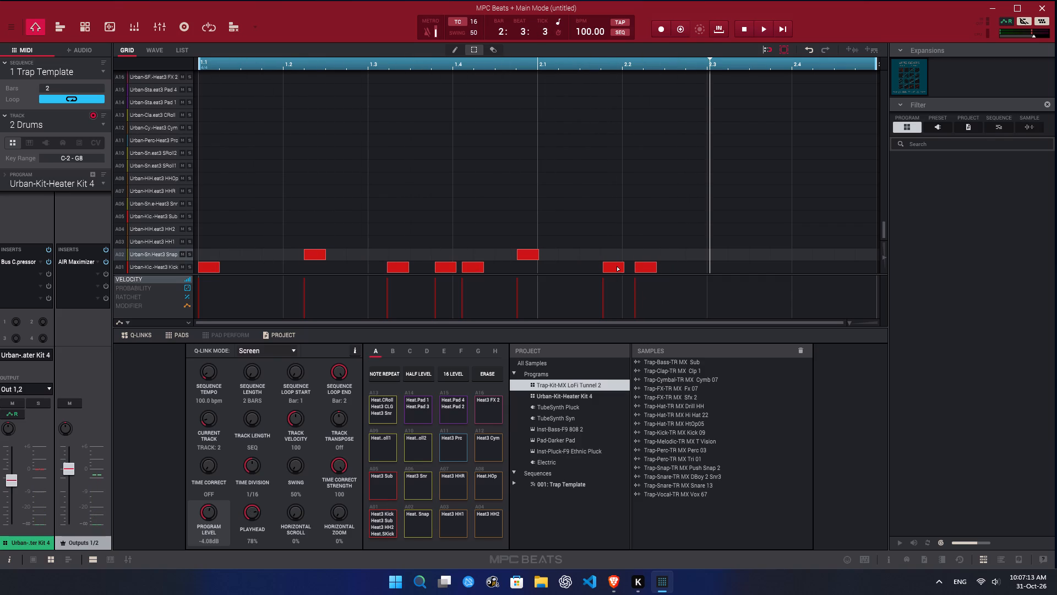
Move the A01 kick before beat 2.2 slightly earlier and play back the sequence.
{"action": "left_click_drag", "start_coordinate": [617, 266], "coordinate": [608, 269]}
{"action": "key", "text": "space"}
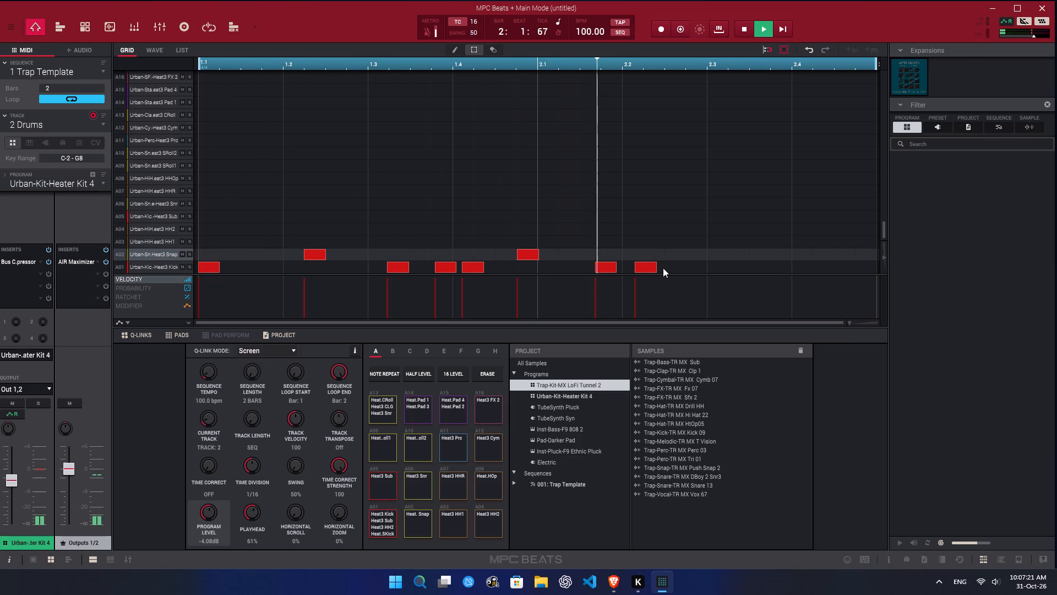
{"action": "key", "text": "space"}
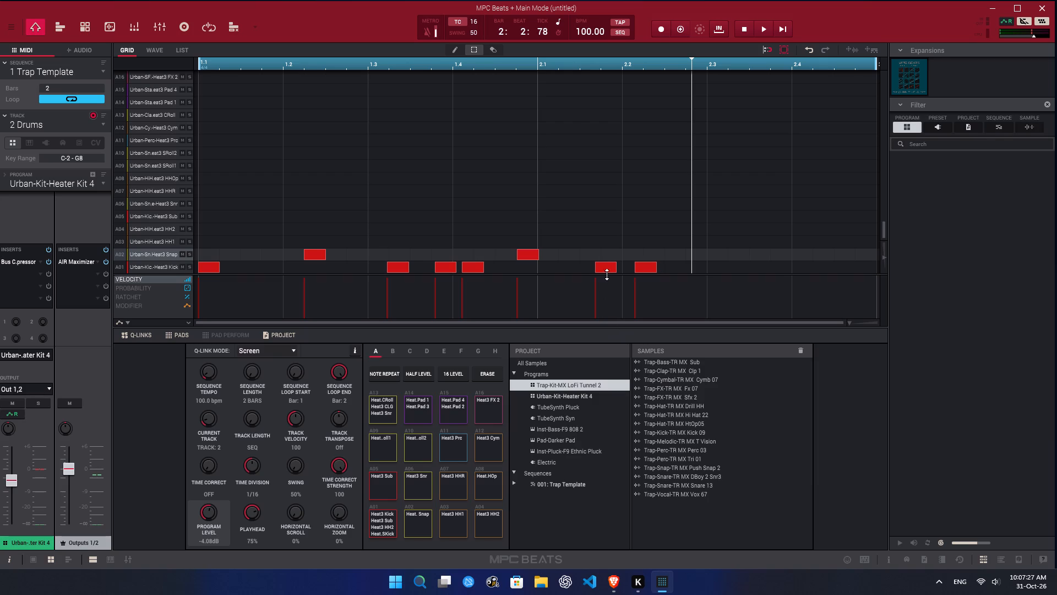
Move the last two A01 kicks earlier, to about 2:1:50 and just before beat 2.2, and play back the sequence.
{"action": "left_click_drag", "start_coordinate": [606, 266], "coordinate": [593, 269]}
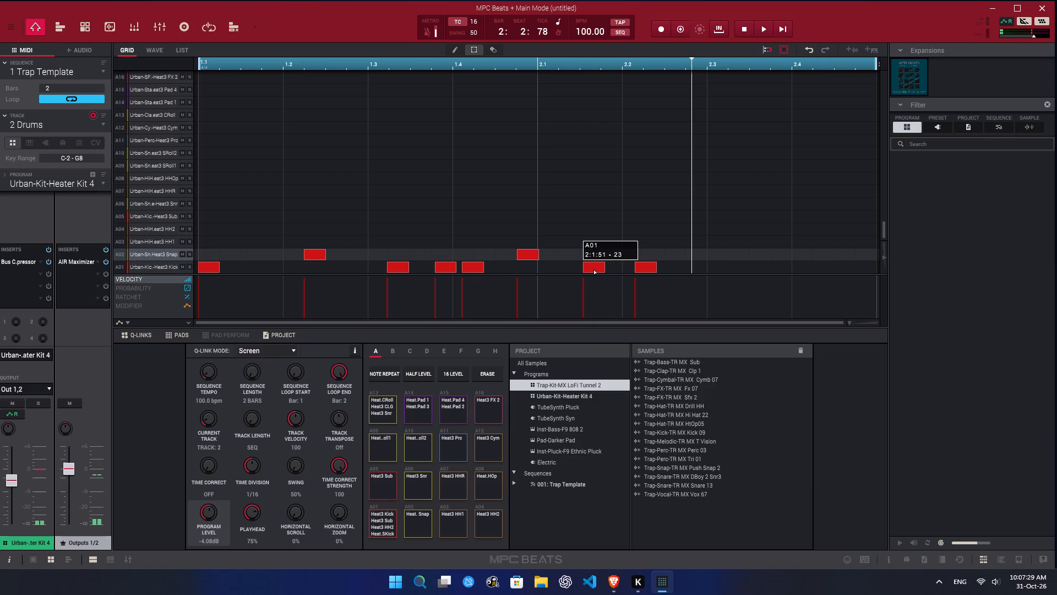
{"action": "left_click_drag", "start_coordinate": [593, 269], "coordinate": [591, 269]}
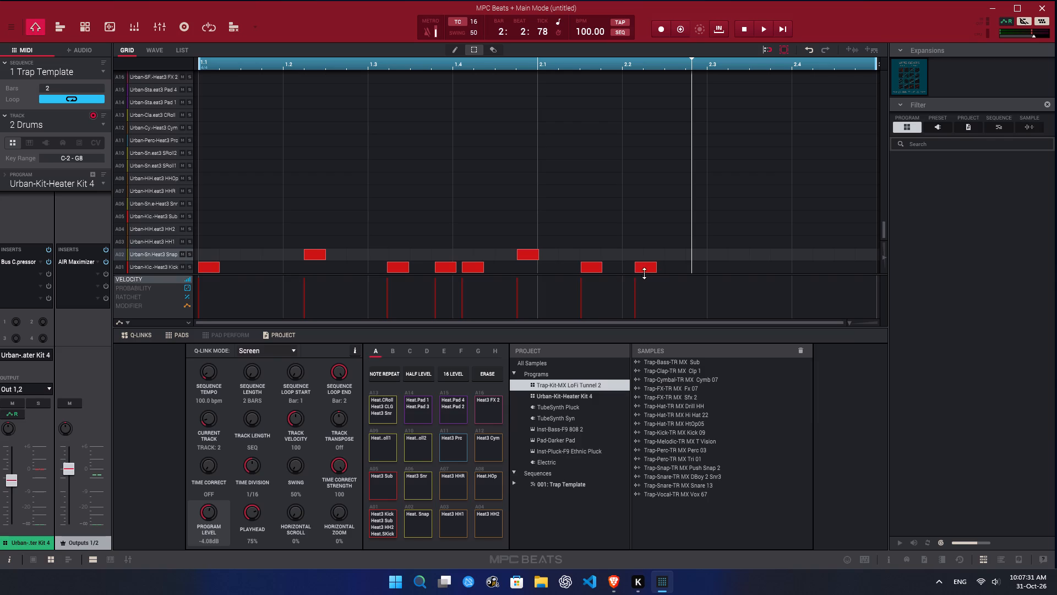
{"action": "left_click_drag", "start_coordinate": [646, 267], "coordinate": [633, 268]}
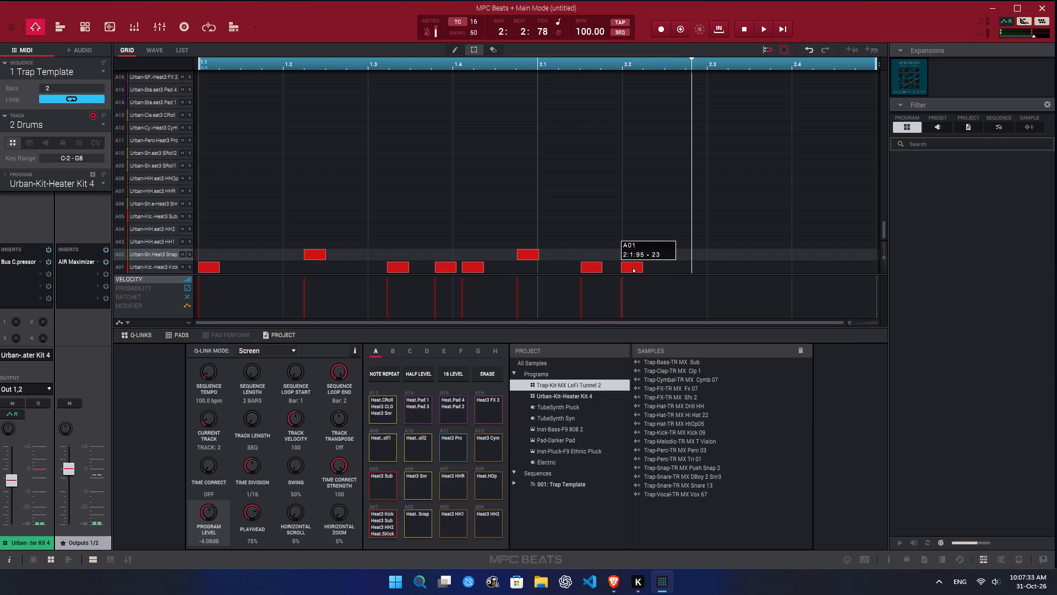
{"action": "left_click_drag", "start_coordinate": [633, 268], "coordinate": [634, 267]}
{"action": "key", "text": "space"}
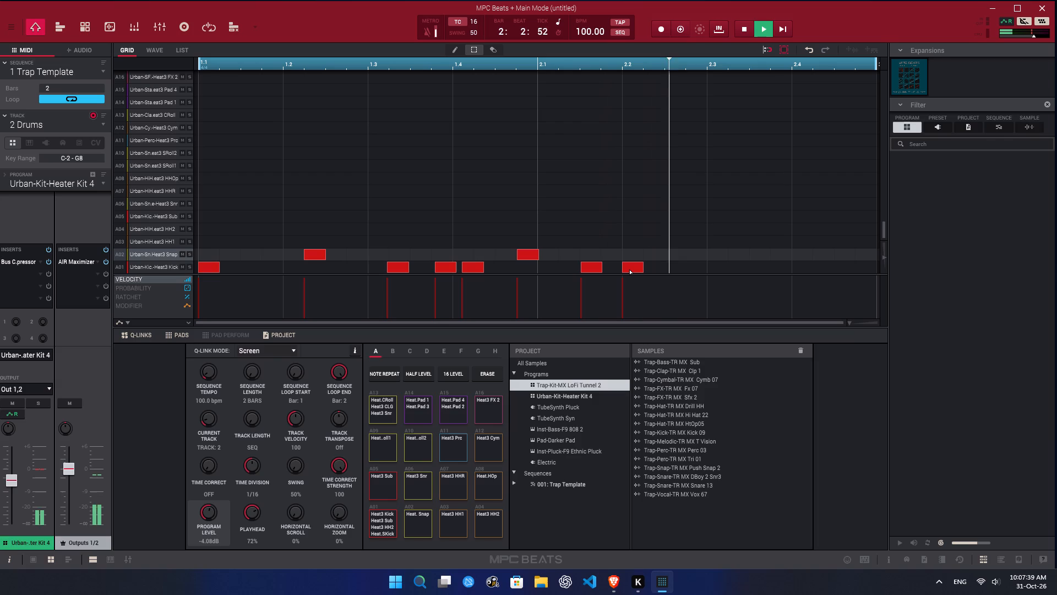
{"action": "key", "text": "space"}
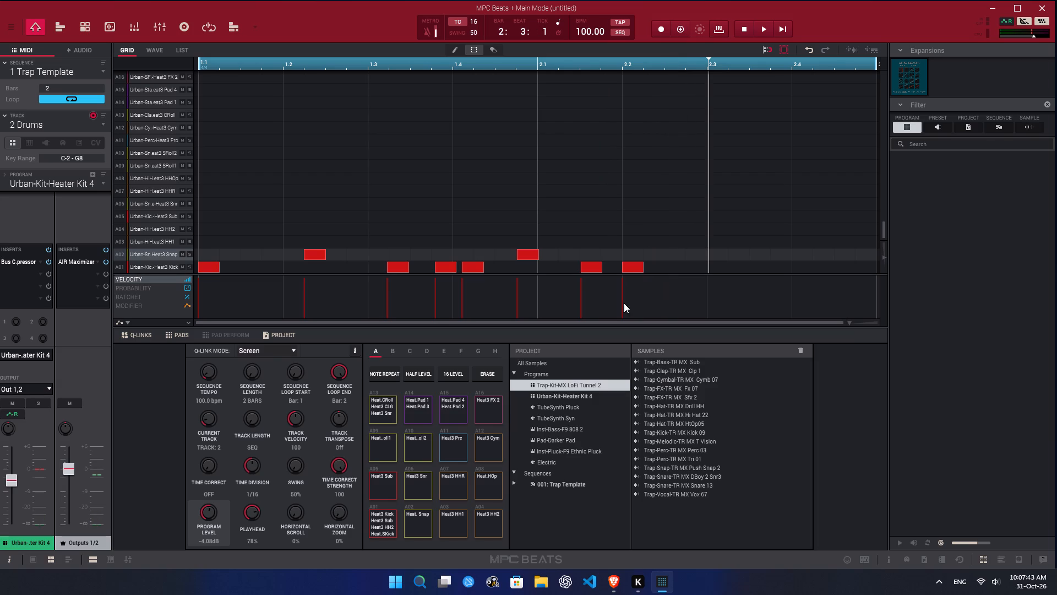
Move the last two A01 kicks later, to just before beat 2.2 and about midway between beats 2.2 and 2.3, and play back the sequence.
{"action": "left_click_drag", "start_coordinate": [635, 267], "coordinate": [691, 270]}
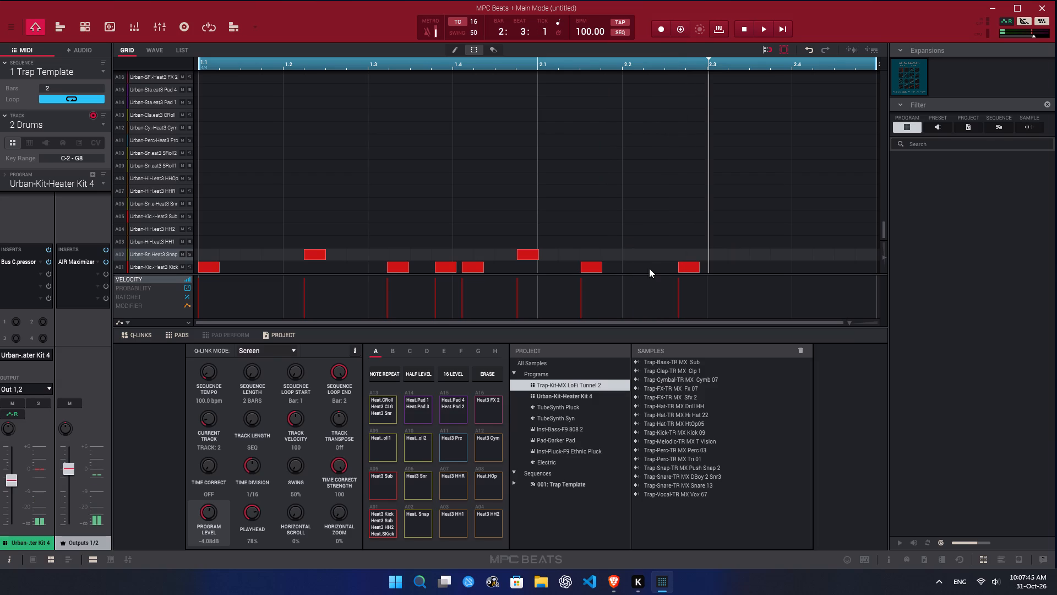
{"action": "left_click_drag", "start_coordinate": [595, 266], "coordinate": [640, 271]}
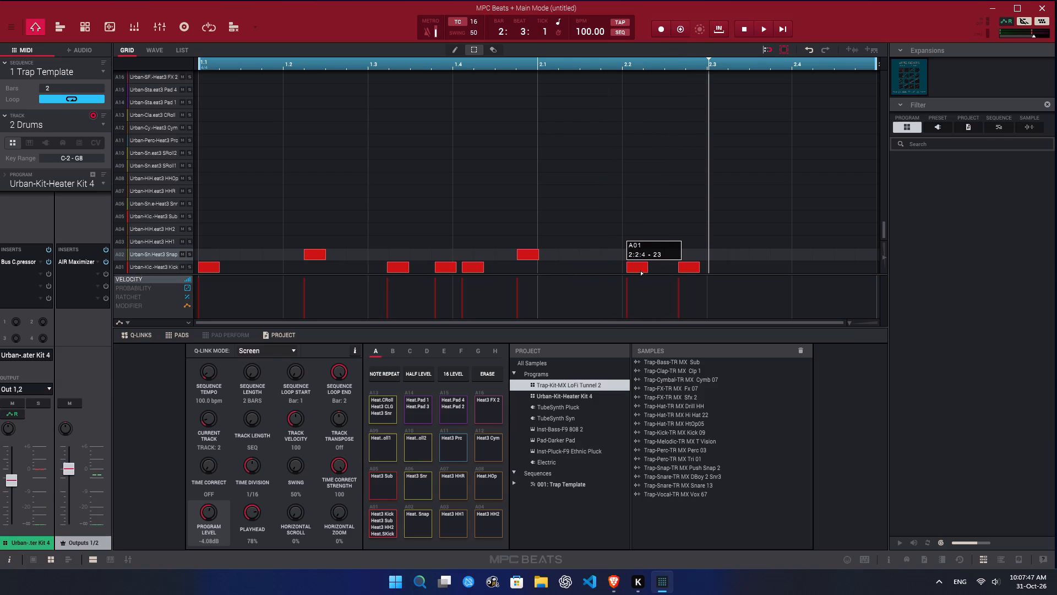
{"action": "left_click_drag", "start_coordinate": [640, 271], "coordinate": [633, 274]}
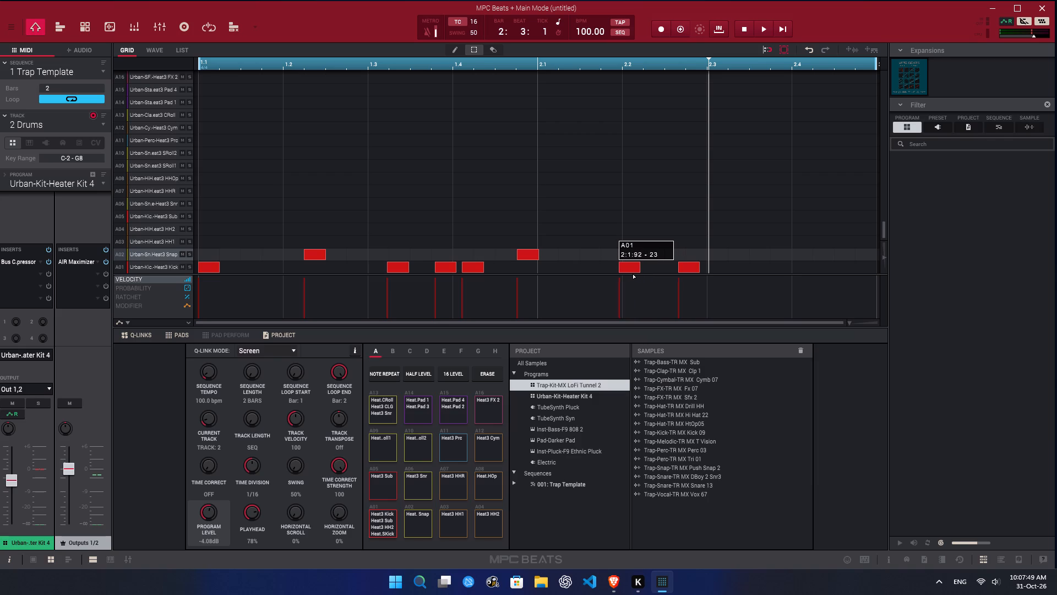
{"action": "left_click_drag", "start_coordinate": [633, 274], "coordinate": [635, 274]}
{"action": "left_click_drag", "start_coordinate": [687, 268], "coordinate": [676, 268]}
{"action": "key", "text": "space"}
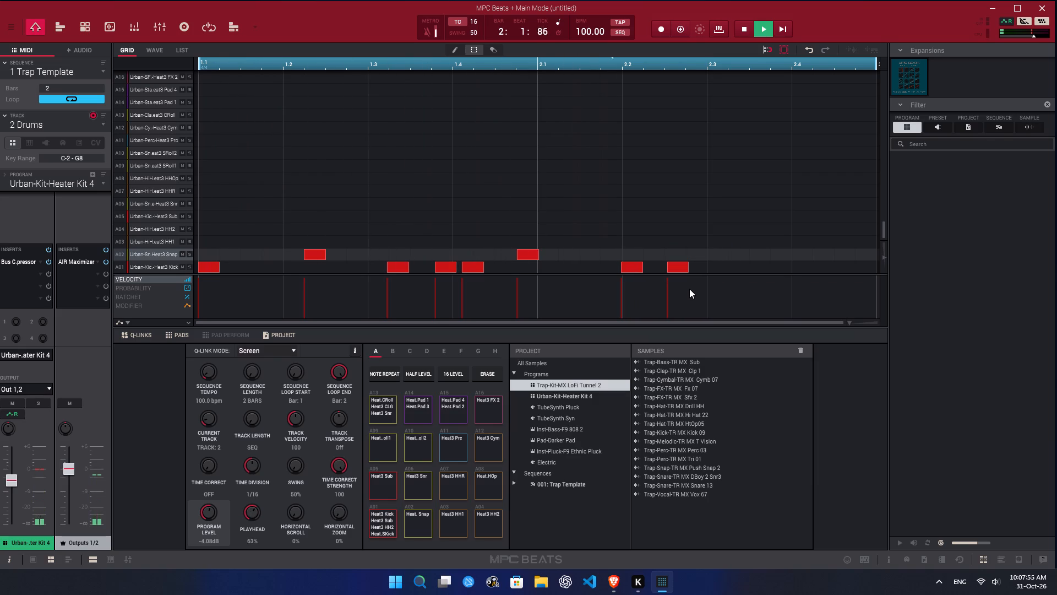
{"action": "key", "text": "space"}
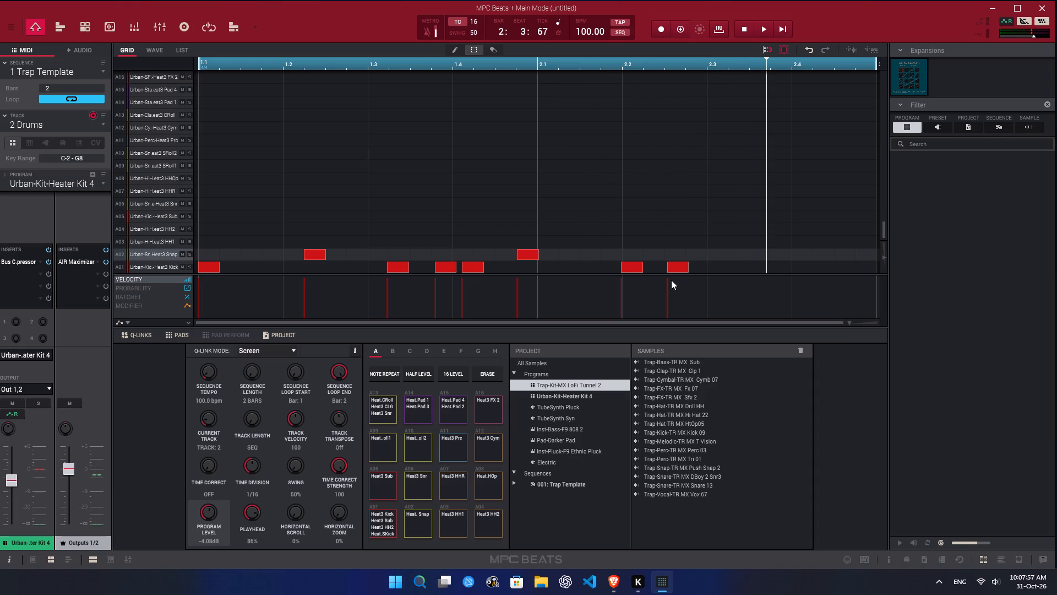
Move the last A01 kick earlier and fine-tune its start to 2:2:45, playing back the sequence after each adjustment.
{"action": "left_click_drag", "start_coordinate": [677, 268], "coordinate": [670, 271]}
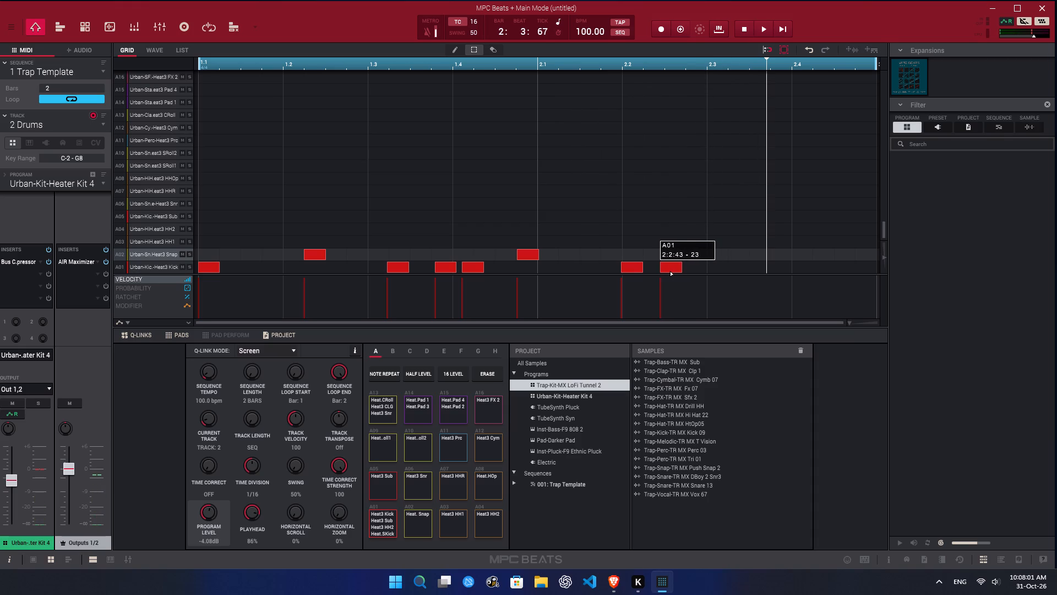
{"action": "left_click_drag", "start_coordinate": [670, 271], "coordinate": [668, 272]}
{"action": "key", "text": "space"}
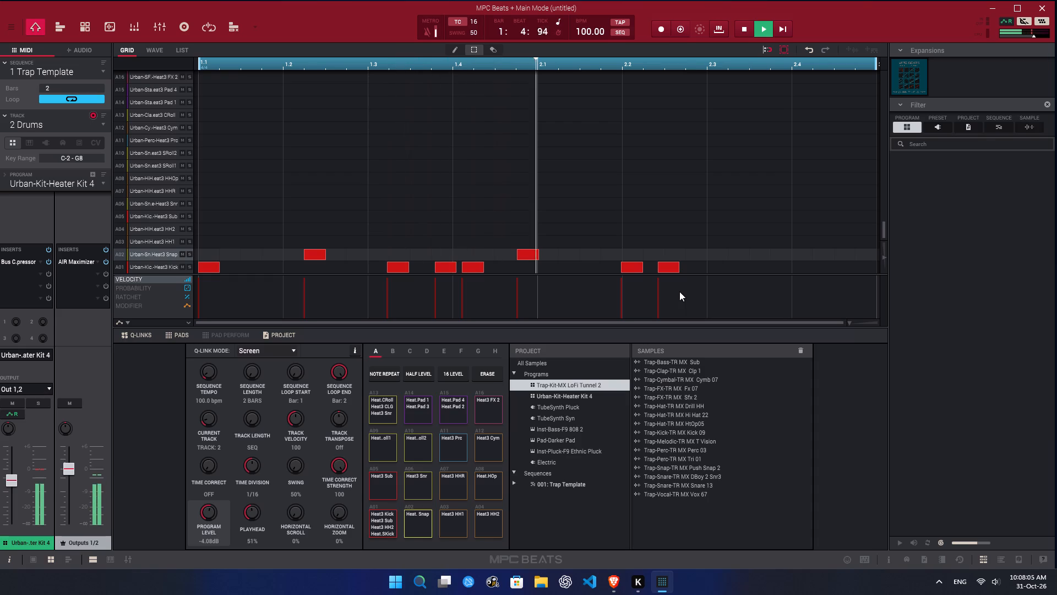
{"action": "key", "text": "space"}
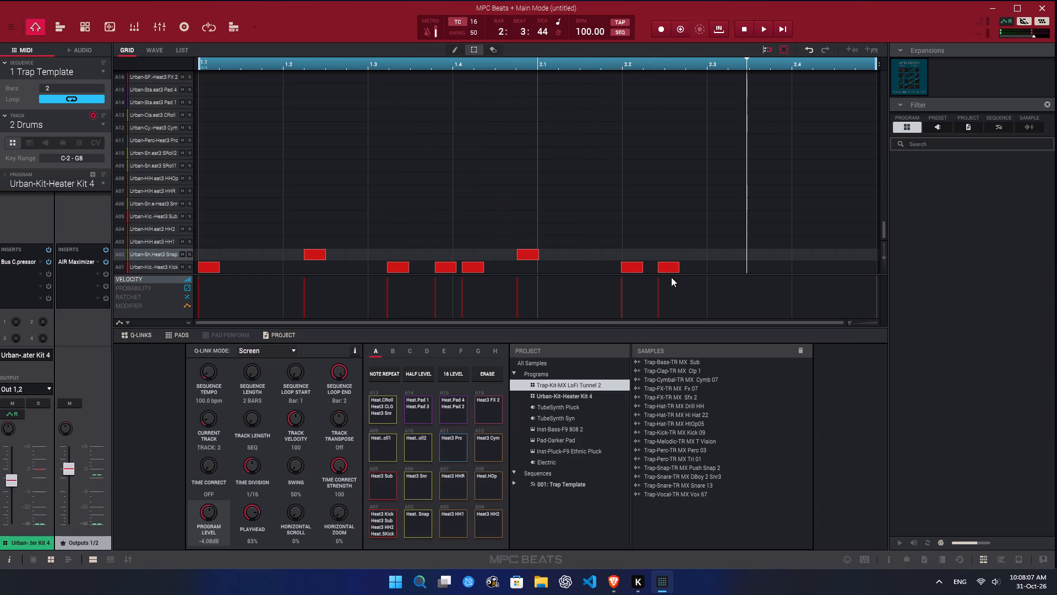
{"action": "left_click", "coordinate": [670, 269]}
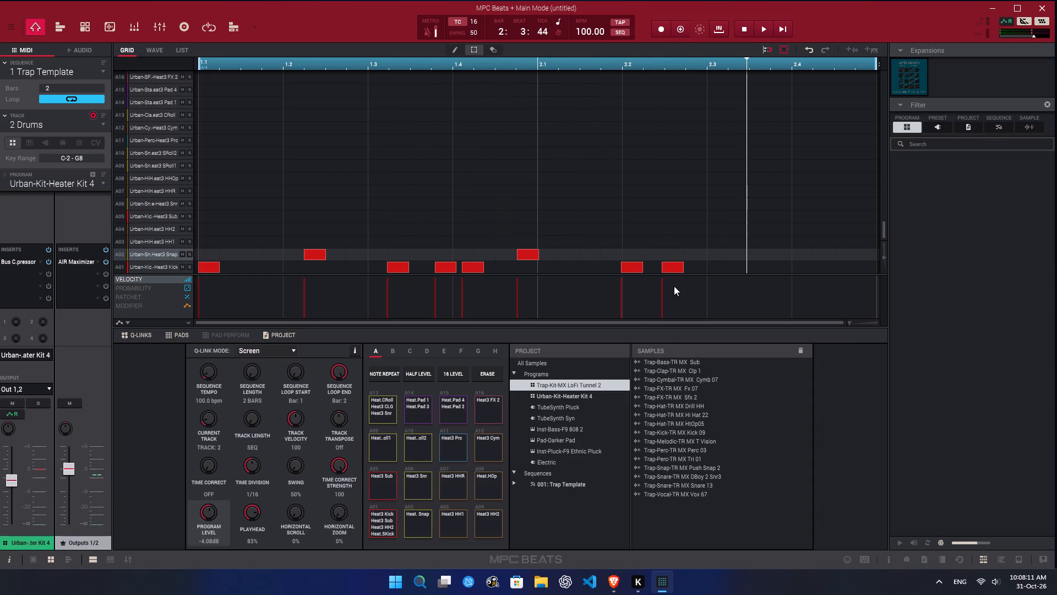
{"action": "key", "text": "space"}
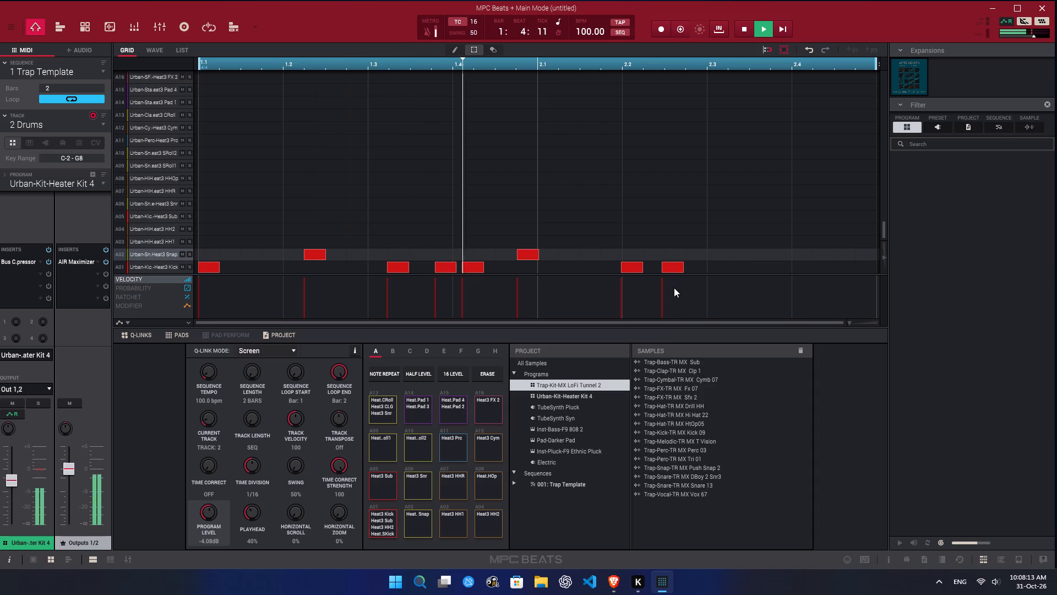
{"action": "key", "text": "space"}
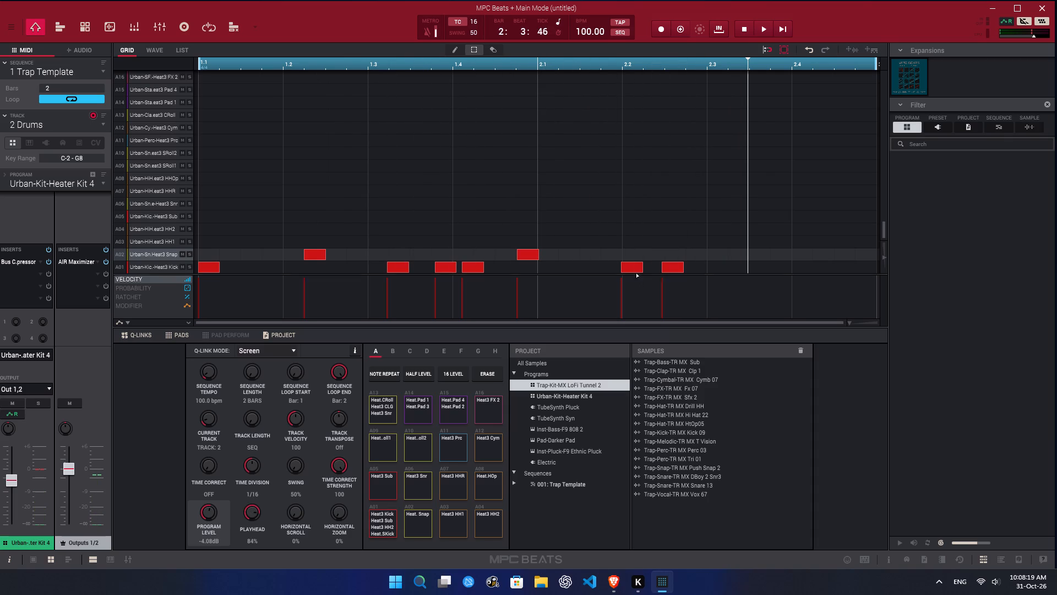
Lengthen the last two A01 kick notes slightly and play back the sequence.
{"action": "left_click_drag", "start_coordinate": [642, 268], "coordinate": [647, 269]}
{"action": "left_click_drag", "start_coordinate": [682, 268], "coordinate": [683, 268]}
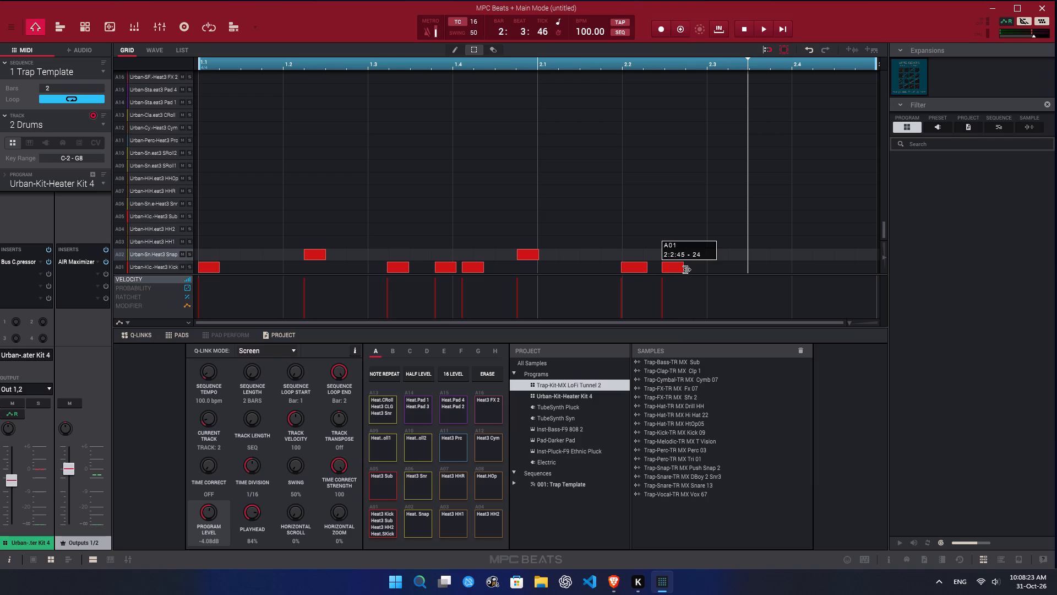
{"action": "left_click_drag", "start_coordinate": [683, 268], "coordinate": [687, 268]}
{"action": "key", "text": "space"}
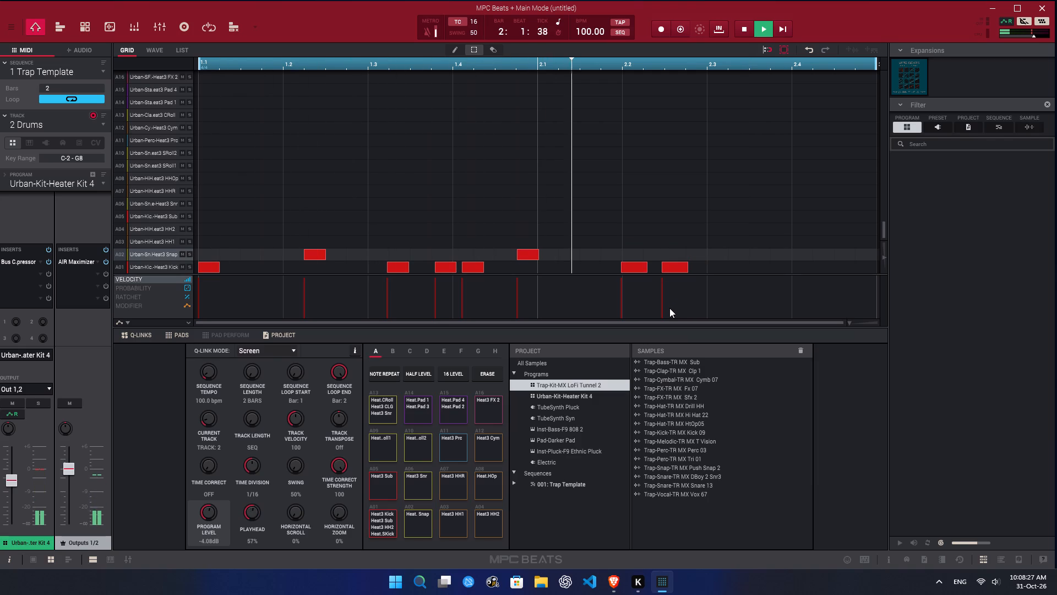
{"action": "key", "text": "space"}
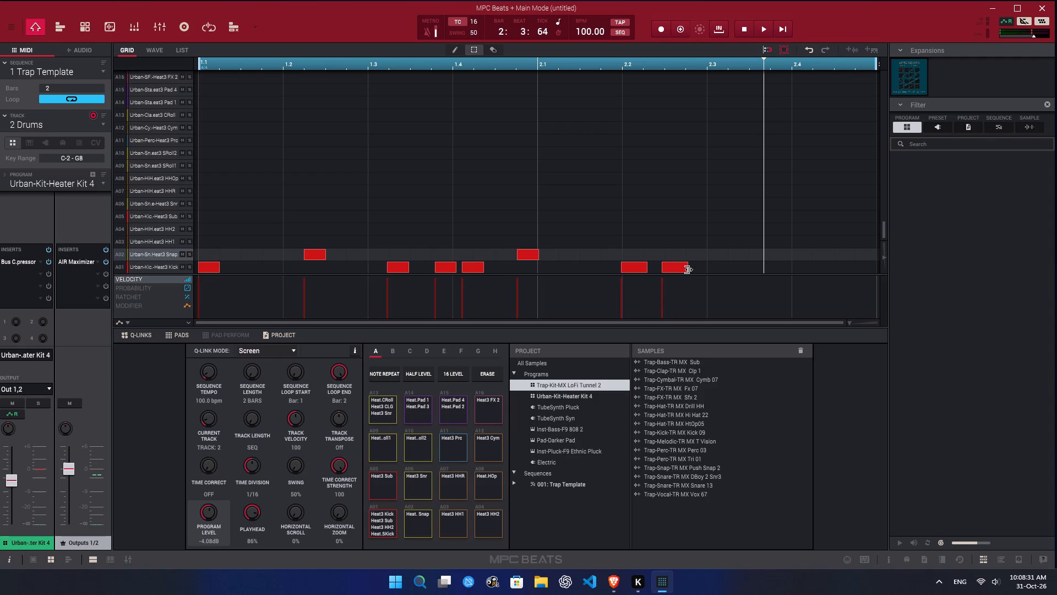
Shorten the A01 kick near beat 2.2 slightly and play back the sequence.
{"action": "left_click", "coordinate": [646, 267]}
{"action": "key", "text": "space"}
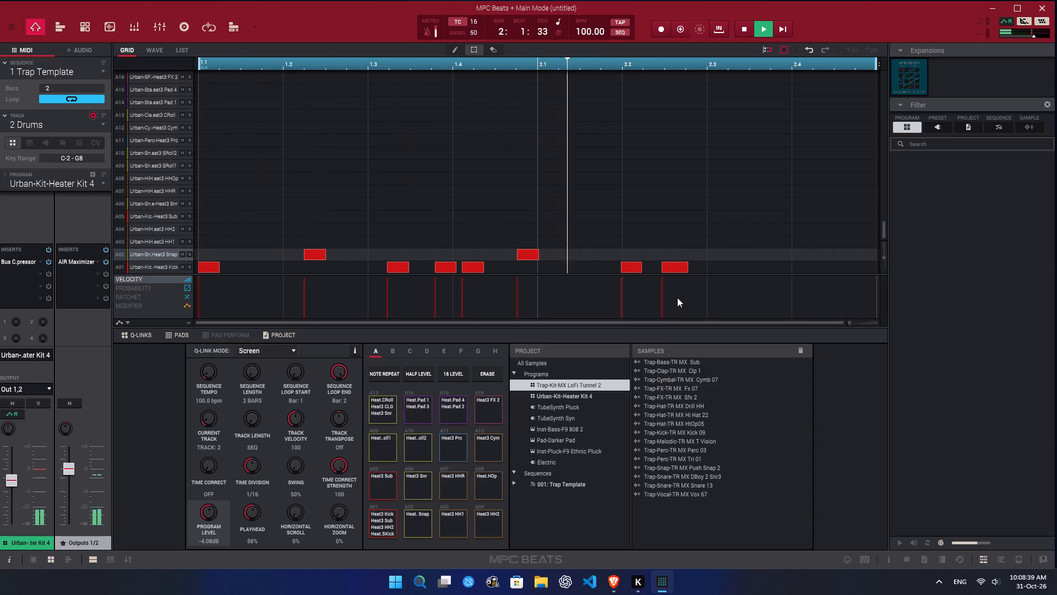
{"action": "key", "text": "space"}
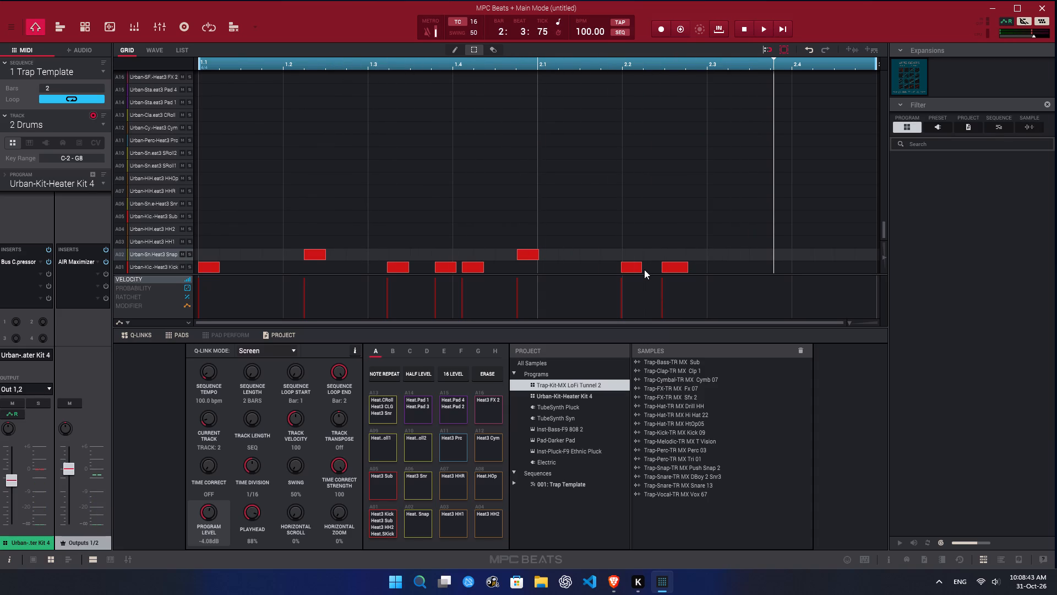
Shorten the last two A01 kicks, the final one to 12 ticks, move the final one to about 2:2:32, and play back the sequence.
{"action": "left_click_drag", "start_coordinate": [640, 266], "coordinate": [634, 270]}
{"action": "left_click_drag", "start_coordinate": [687, 267], "coordinate": [673, 271]}
{"action": "left_click_drag", "start_coordinate": [666, 267], "coordinate": [656, 266]}
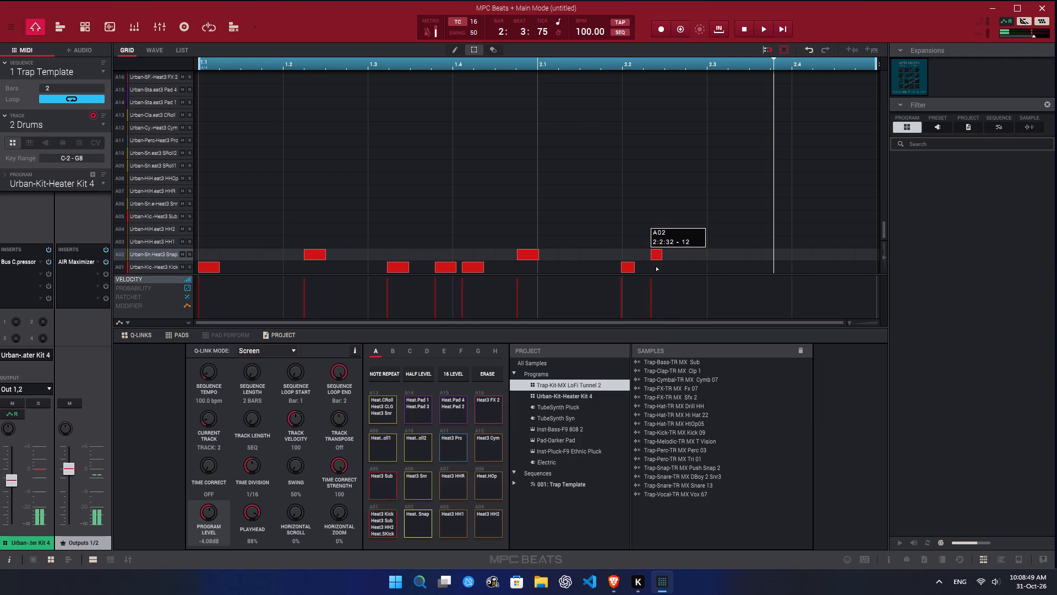
{"action": "left_click_drag", "start_coordinate": [656, 266], "coordinate": [655, 271]}
{"action": "key", "text": "space"}
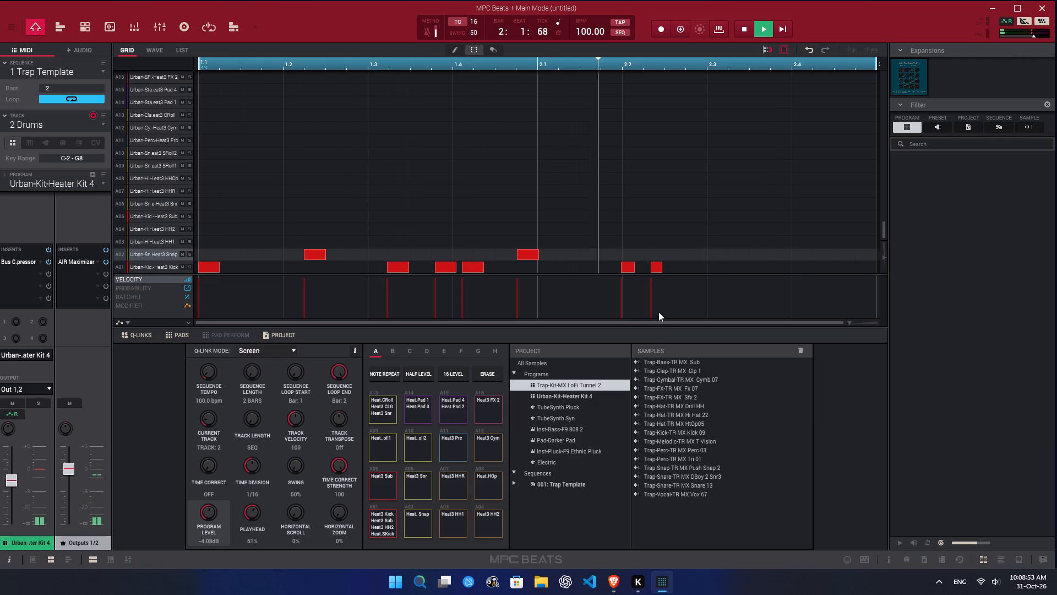
{"action": "key", "text": "space"}
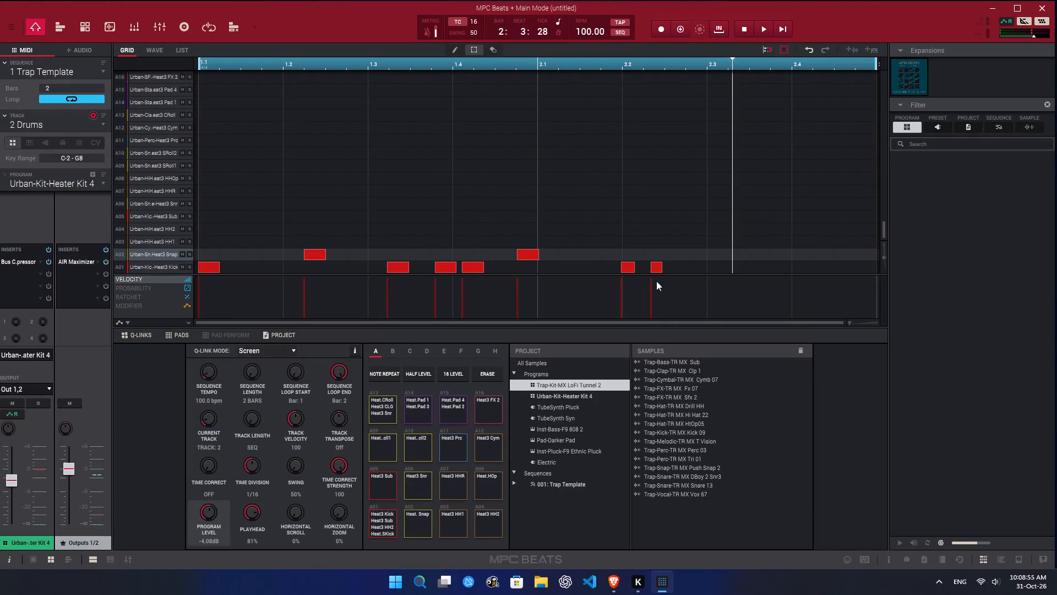
Lengthen the last A01 kick in two stages to about the earlier kicks' length, playing back the sequence after each change.
{"action": "left_click_drag", "start_coordinate": [662, 266], "coordinate": [669, 267]}
{"action": "key", "text": "space"}
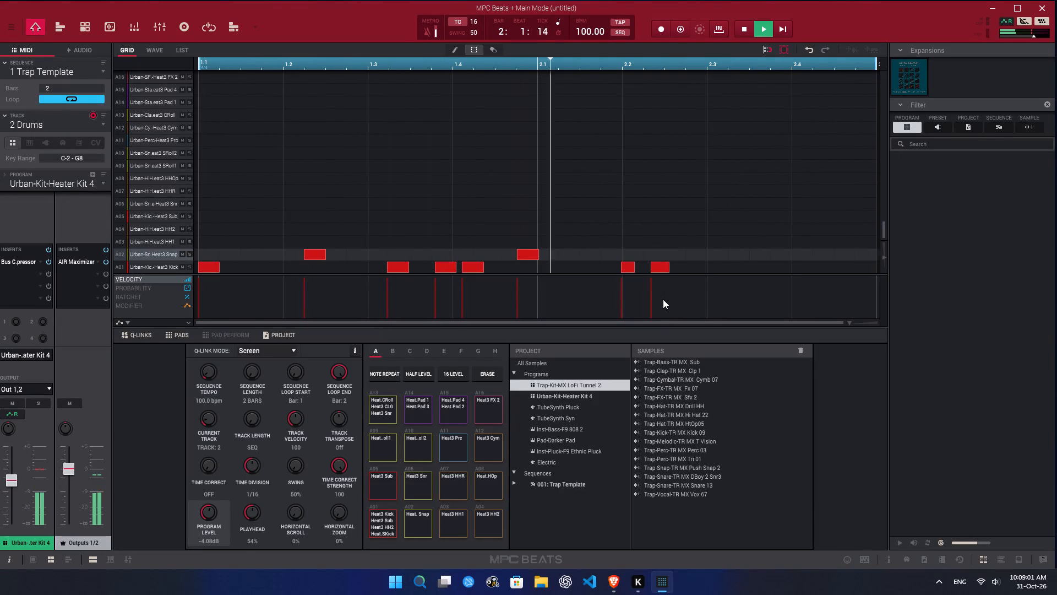
{"action": "key", "text": "space"}
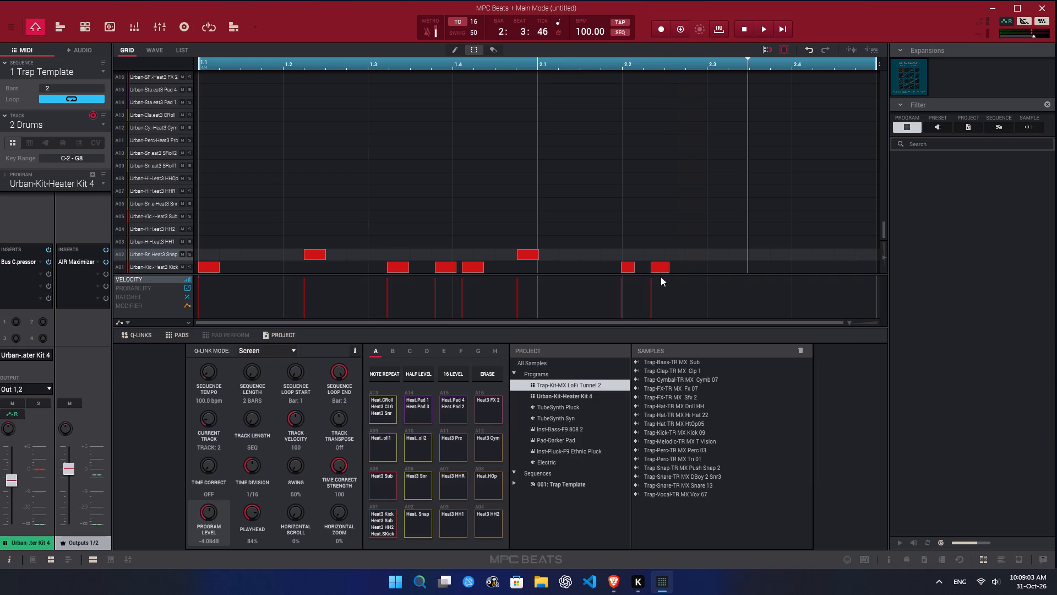
{"action": "left_click_drag", "start_coordinate": [667, 264], "coordinate": [673, 266]}
{"action": "key", "text": "space"}
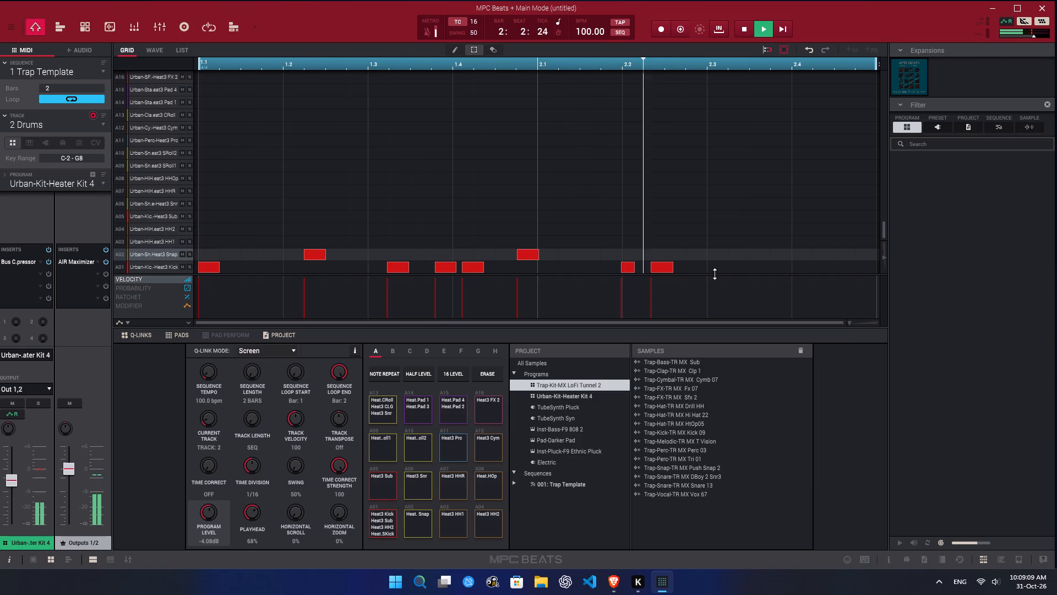
{"action": "key", "text": "space"}
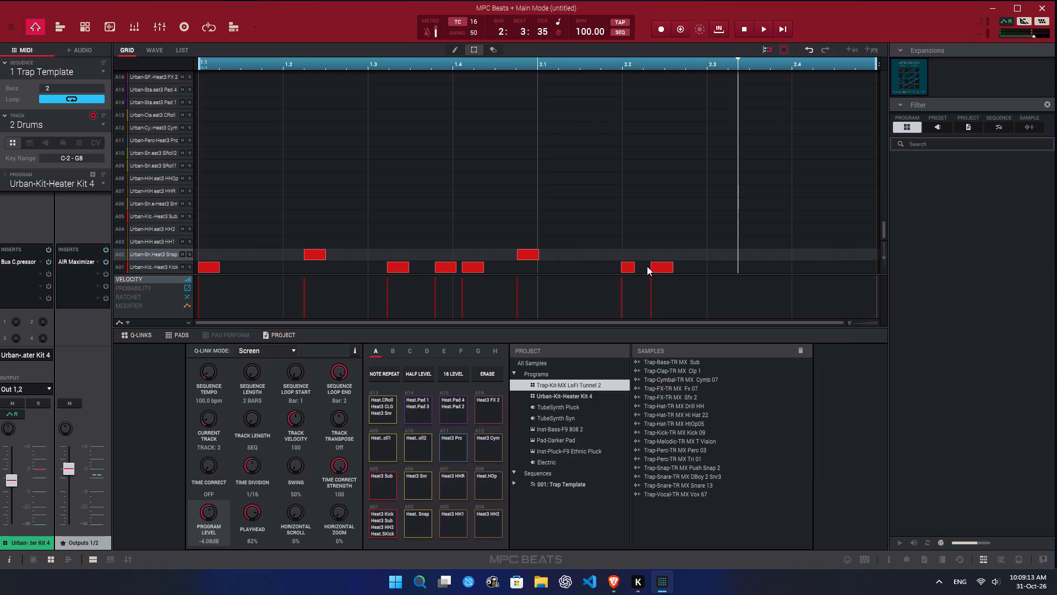
{"action": "key", "text": "space"}
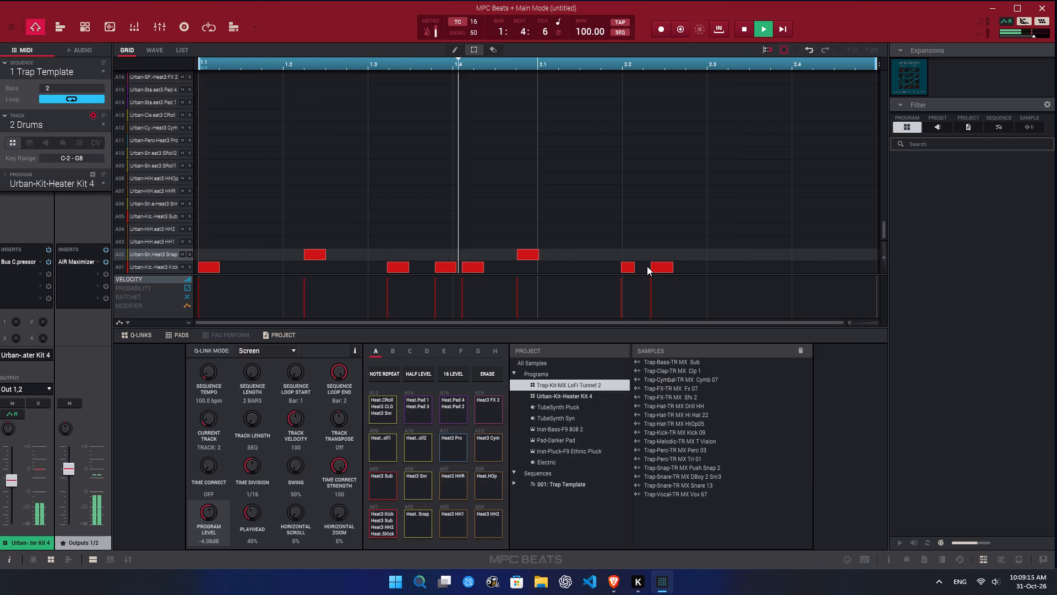
Stop the playback and audition the bank A pads one by one, including hats, rolls, cymbal and FX, comparing A01 Kick with A05 Sub.
{"action": "key", "text": "space"}
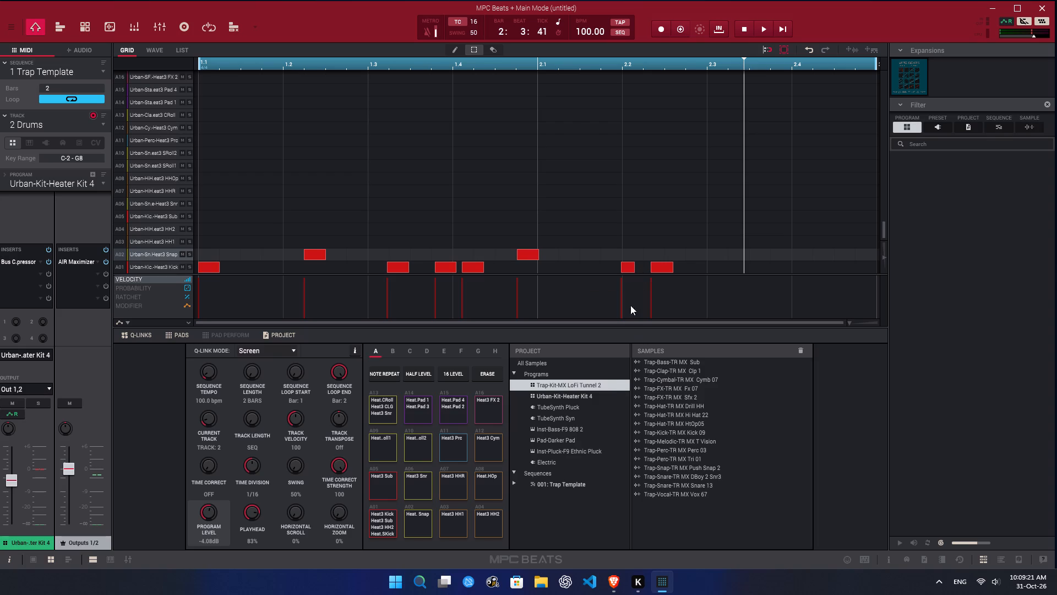
{"action": "left_click", "coordinate": [417, 492]}
{"action": "left_click", "coordinate": [447, 485]}
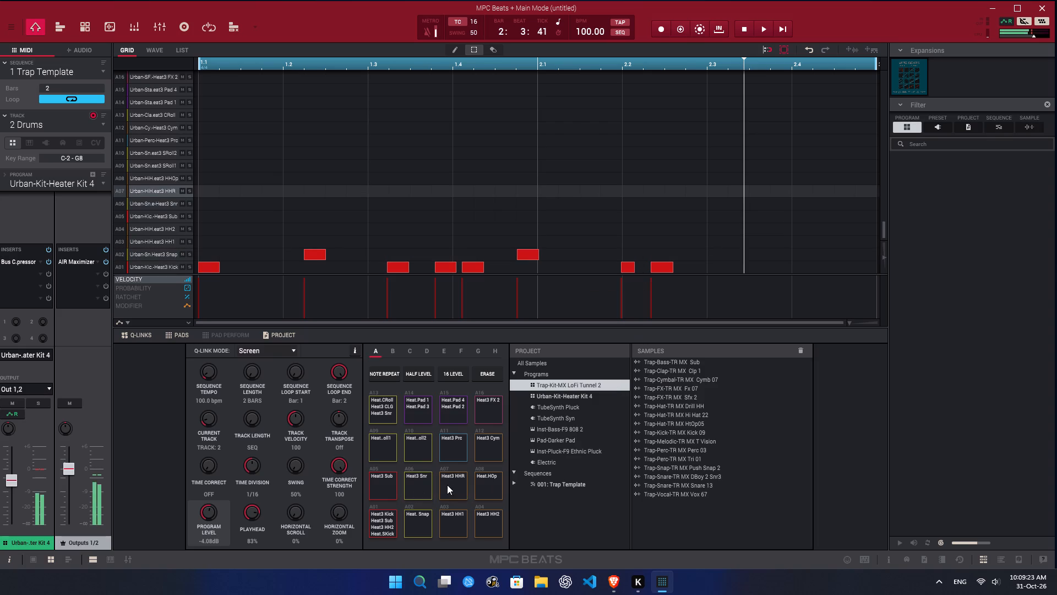
{"action": "left_click", "coordinate": [487, 485]}
{"action": "left_click", "coordinate": [490, 518]}
{"action": "left_click", "coordinate": [454, 522]}
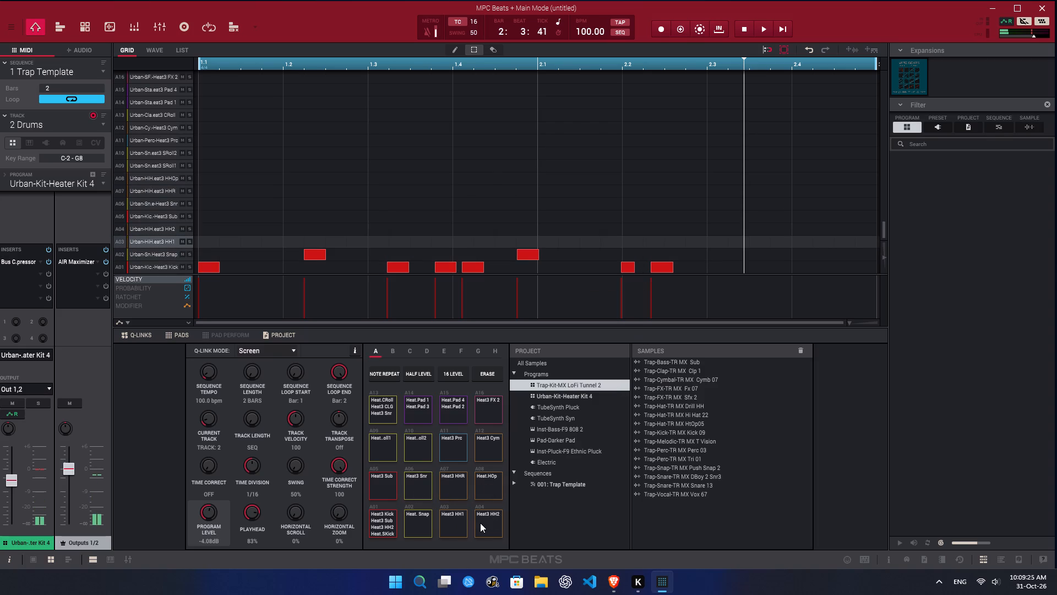
{"action": "left_click", "coordinate": [480, 523]}
{"action": "left_click", "coordinate": [480, 523]}
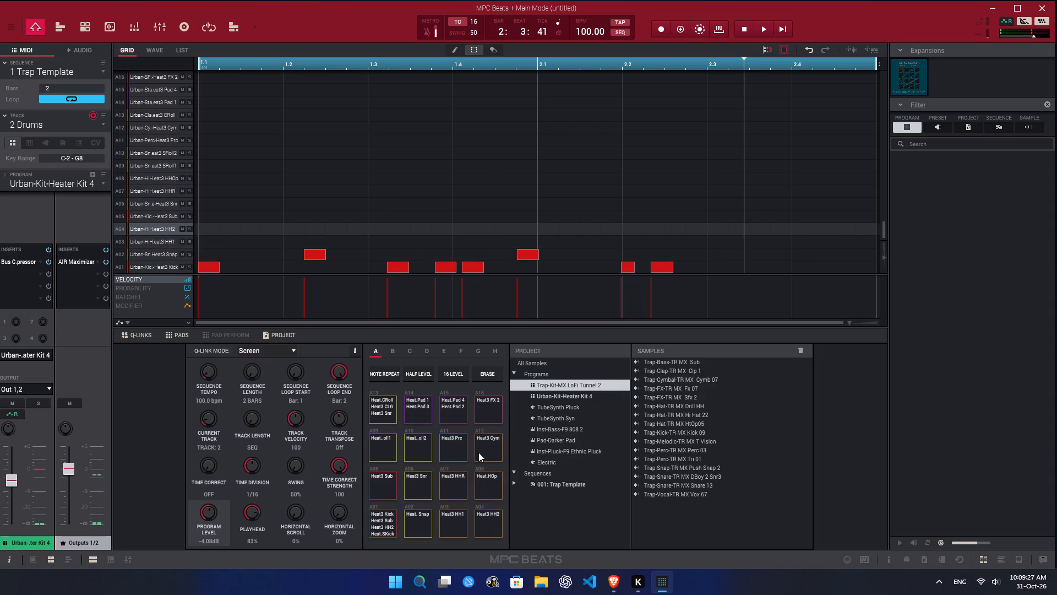
{"action": "left_click", "coordinate": [478, 452]}
{"action": "left_click", "coordinate": [485, 414]}
{"action": "left_click", "coordinate": [448, 413]}
{"action": "left_click", "coordinate": [422, 410]}
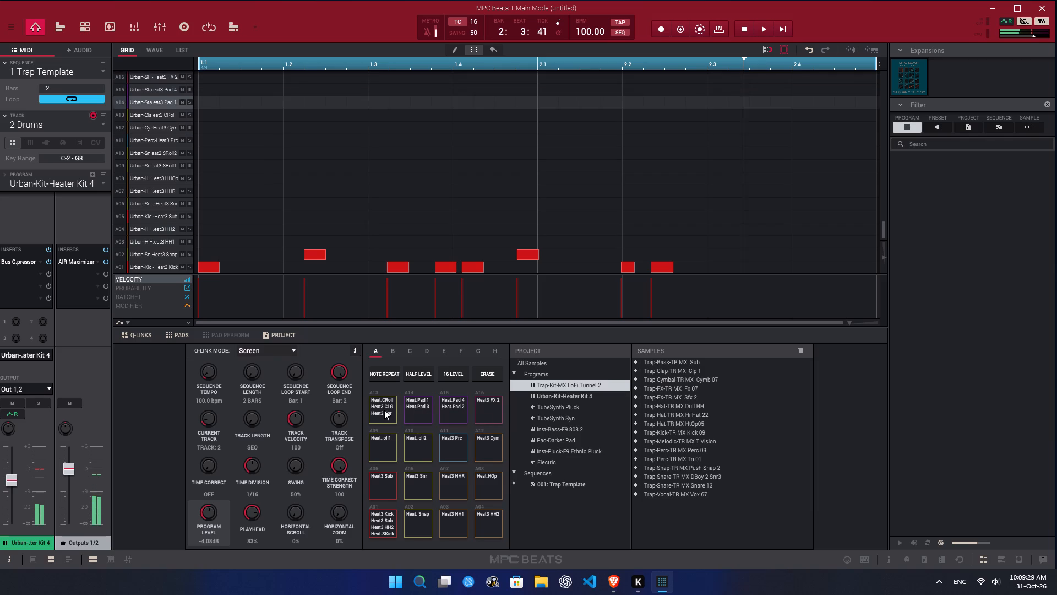
{"action": "left_click", "coordinate": [384, 410]}
{"action": "left_click", "coordinate": [385, 458]}
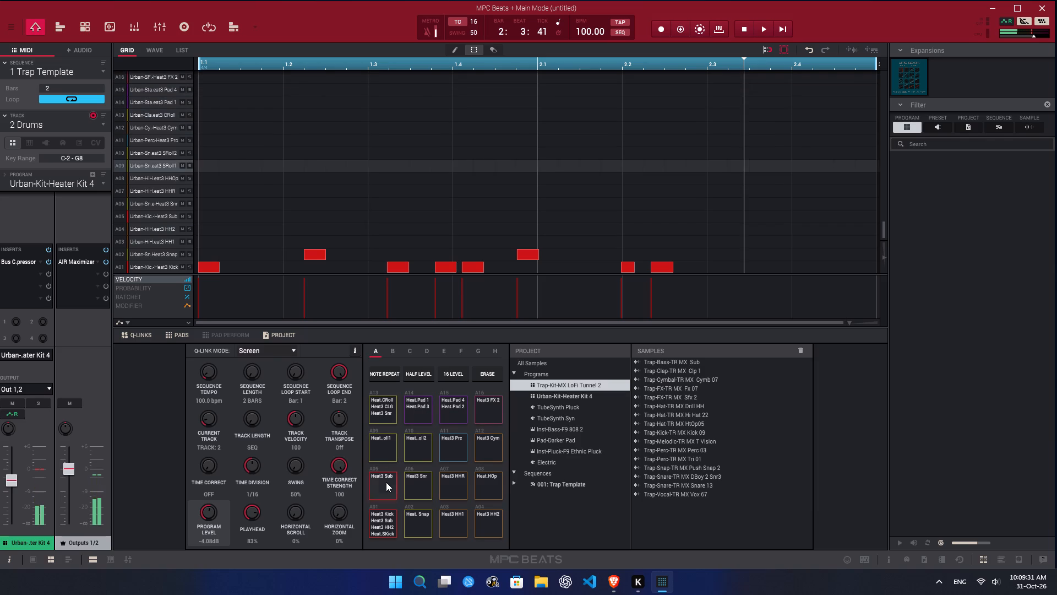
{"action": "left_click", "coordinate": [386, 482]}
{"action": "left_click", "coordinate": [386, 482]}
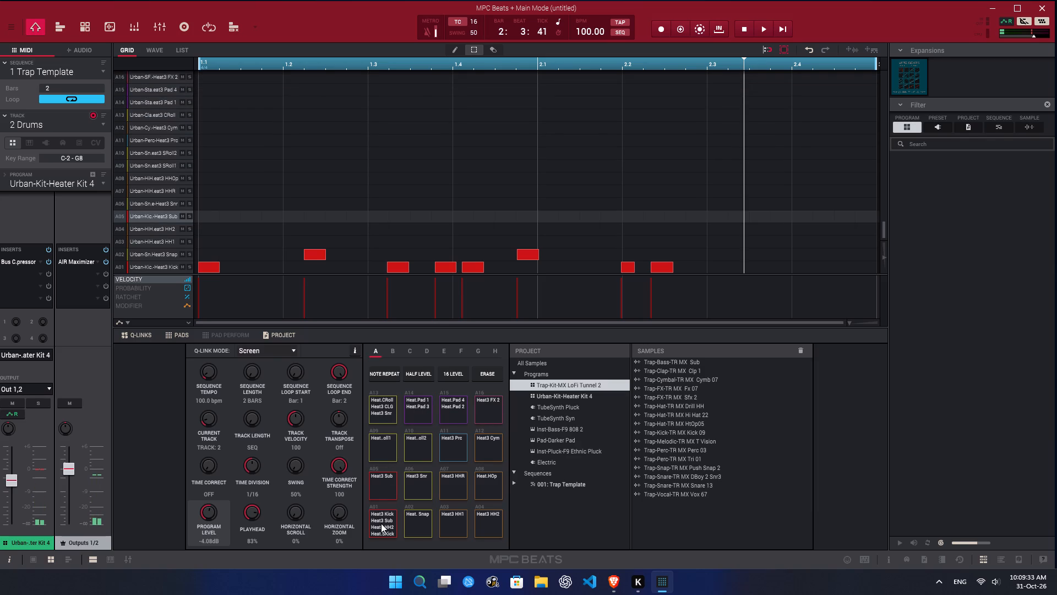
{"action": "left_click", "coordinate": [380, 526]}
{"action": "left_click", "coordinate": [384, 487]}
{"action": "triple_click", "coordinate": [384, 487]}
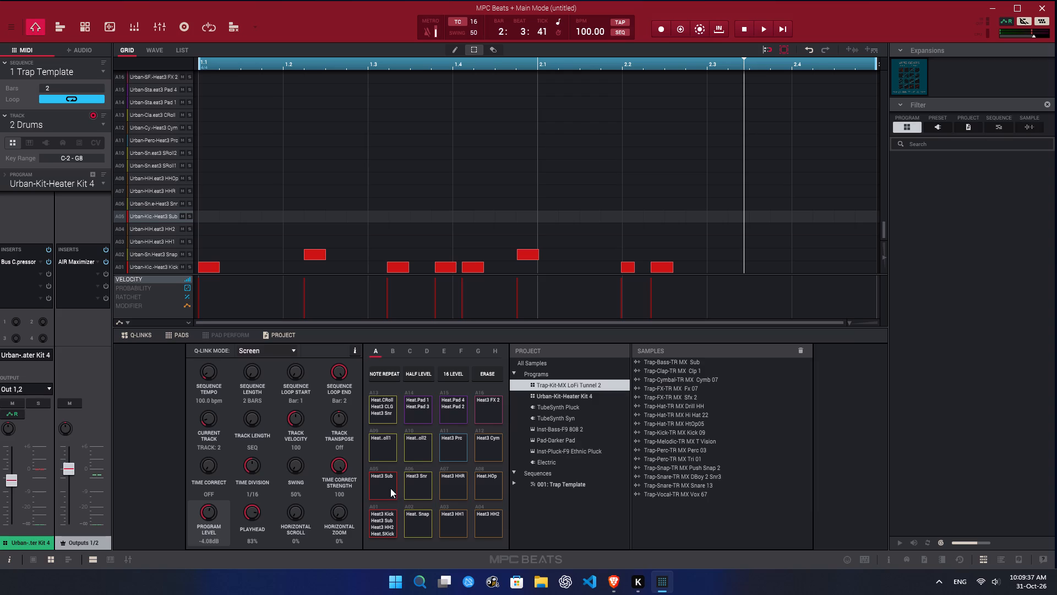
{"action": "left_click", "coordinate": [385, 486]}
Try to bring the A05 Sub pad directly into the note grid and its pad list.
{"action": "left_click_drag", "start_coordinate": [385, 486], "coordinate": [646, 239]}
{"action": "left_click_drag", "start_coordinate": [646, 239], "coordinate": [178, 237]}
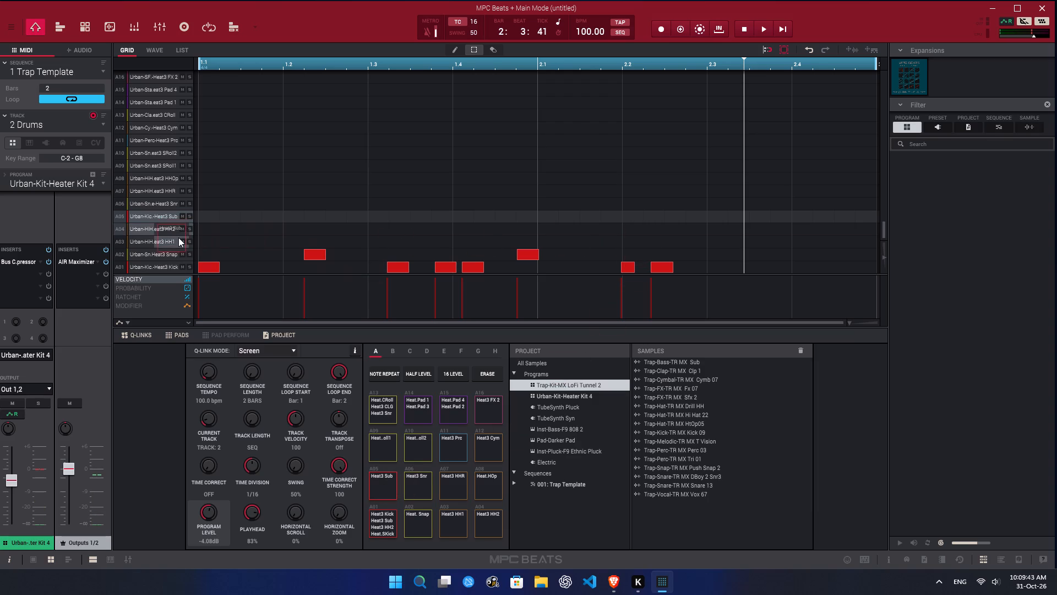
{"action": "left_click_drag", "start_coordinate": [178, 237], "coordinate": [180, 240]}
Play back the sequence in short passes while auditioning the A05 Sub pad against the pattern.
{"action": "key", "text": "space"}
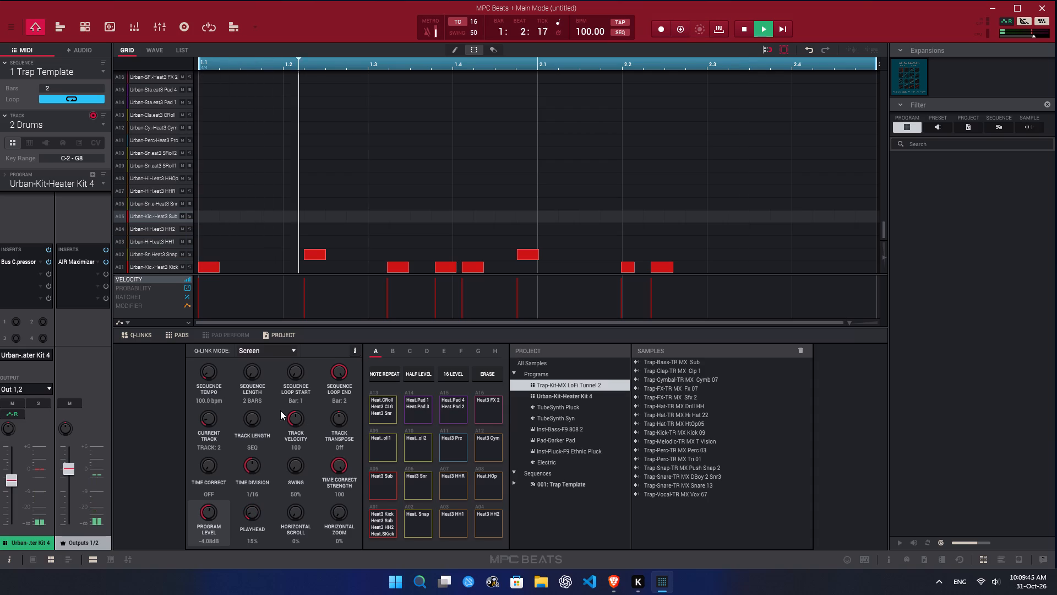
{"action": "key", "text": "space"}
{"action": "left_click", "coordinate": [385, 485]}
{"action": "left_click", "coordinate": [385, 485]}
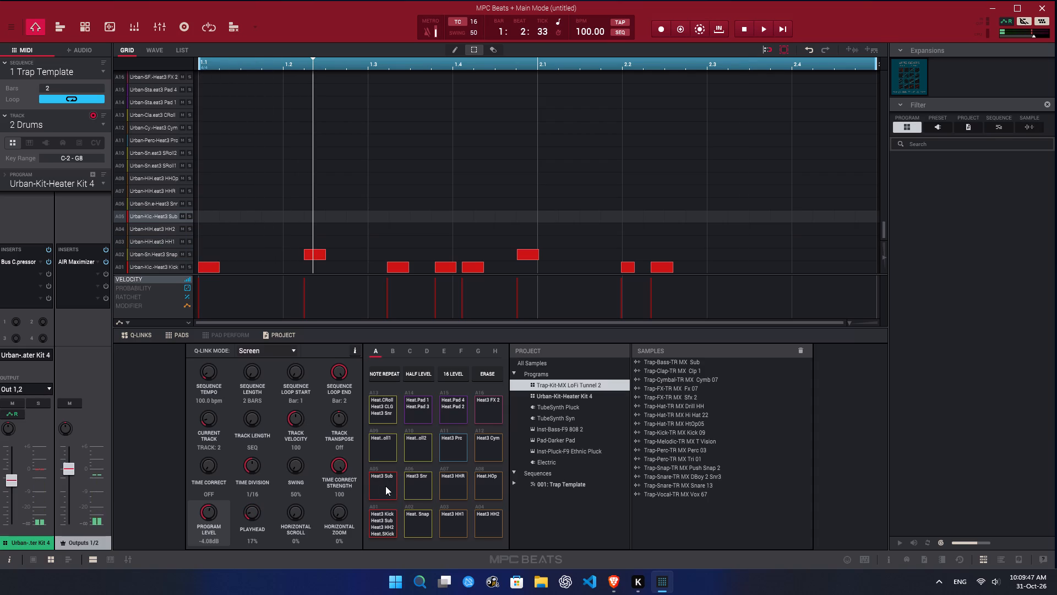
{"action": "key", "text": "space"}
{"action": "left_click", "coordinate": [410, 488]}
{"action": "left_click", "coordinate": [385, 491]}
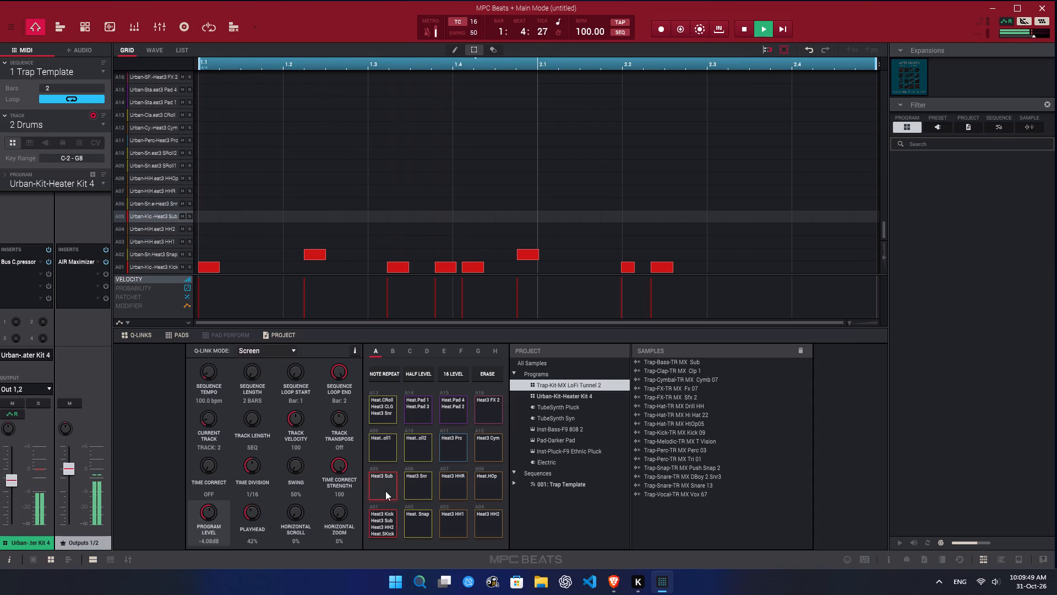
{"action": "key", "text": "space"}
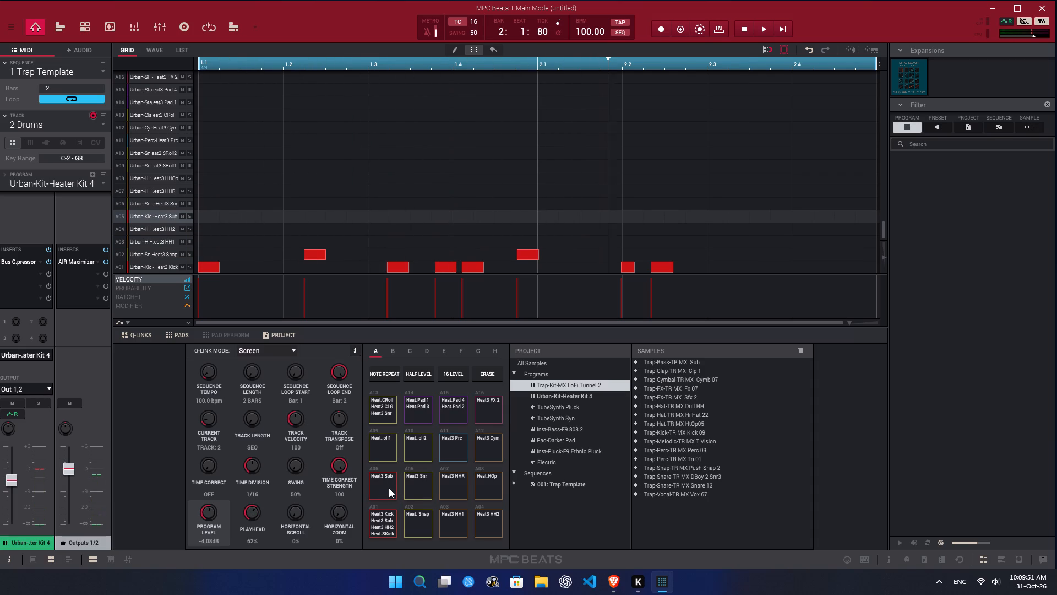
{"action": "left_click", "coordinate": [383, 488]}
{"action": "left_click", "coordinate": [383, 488]}
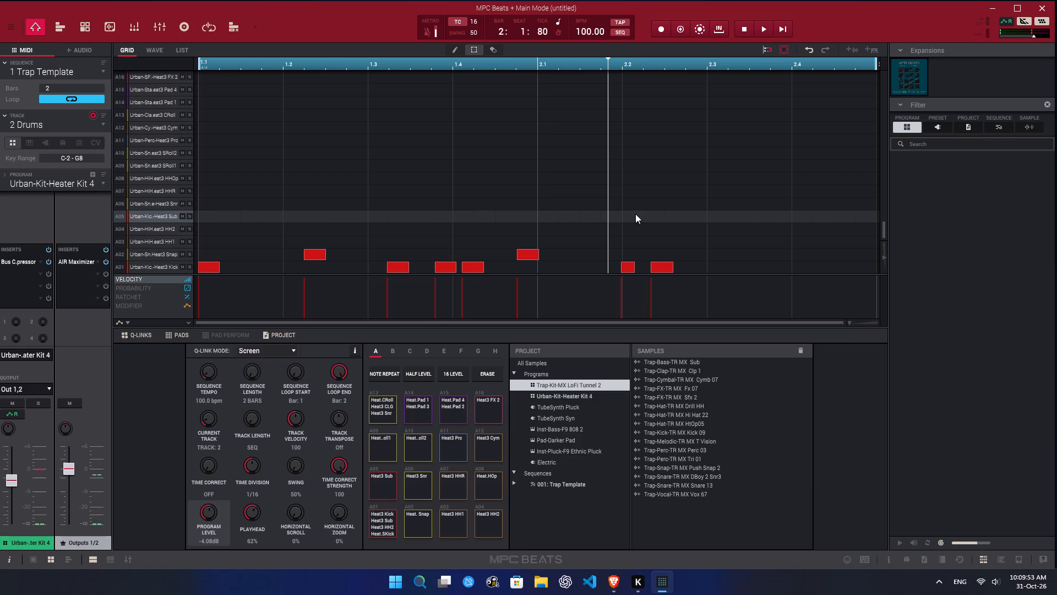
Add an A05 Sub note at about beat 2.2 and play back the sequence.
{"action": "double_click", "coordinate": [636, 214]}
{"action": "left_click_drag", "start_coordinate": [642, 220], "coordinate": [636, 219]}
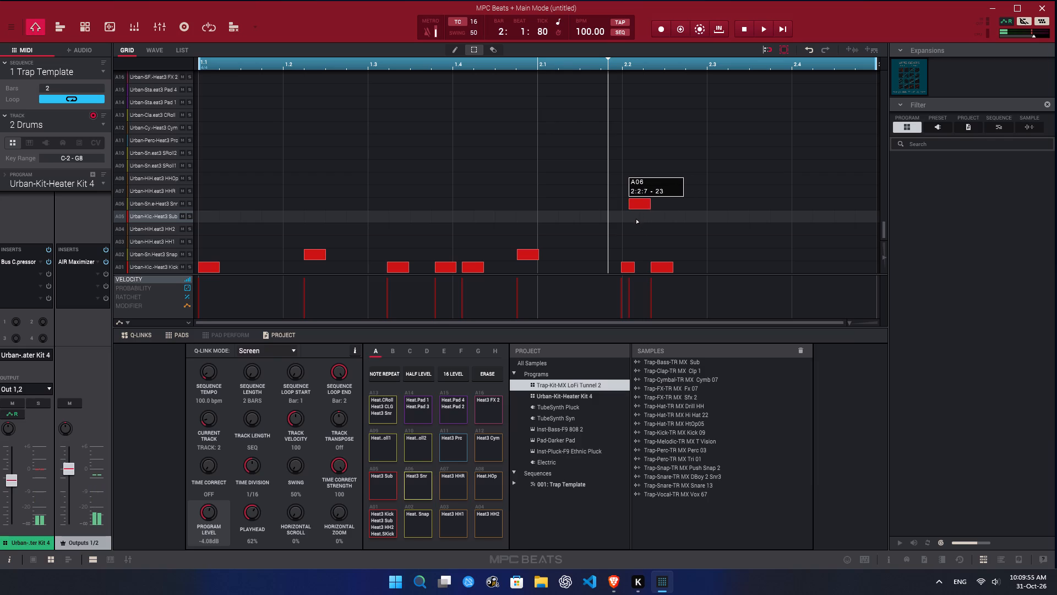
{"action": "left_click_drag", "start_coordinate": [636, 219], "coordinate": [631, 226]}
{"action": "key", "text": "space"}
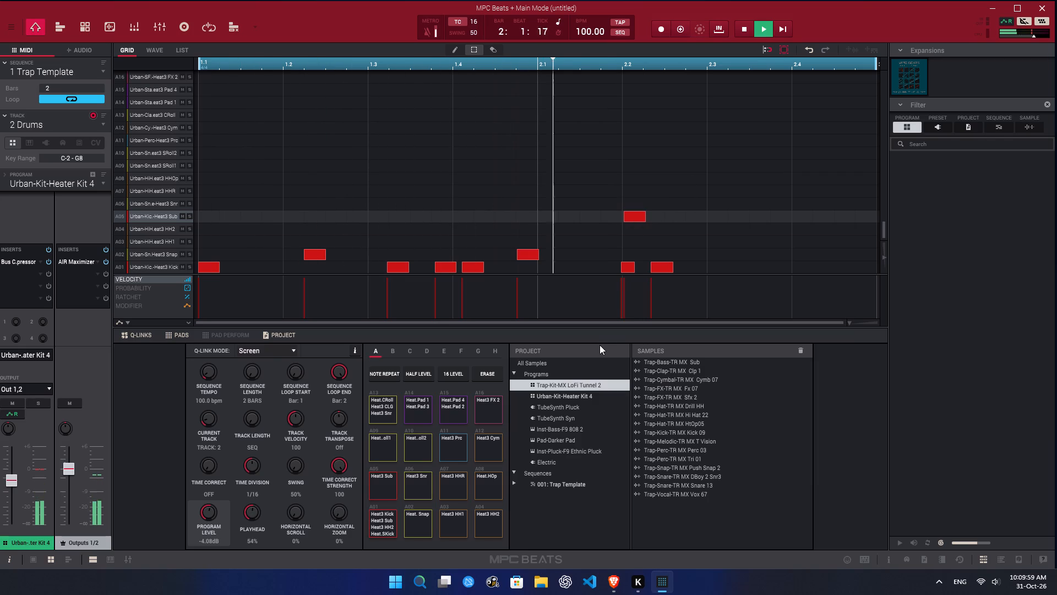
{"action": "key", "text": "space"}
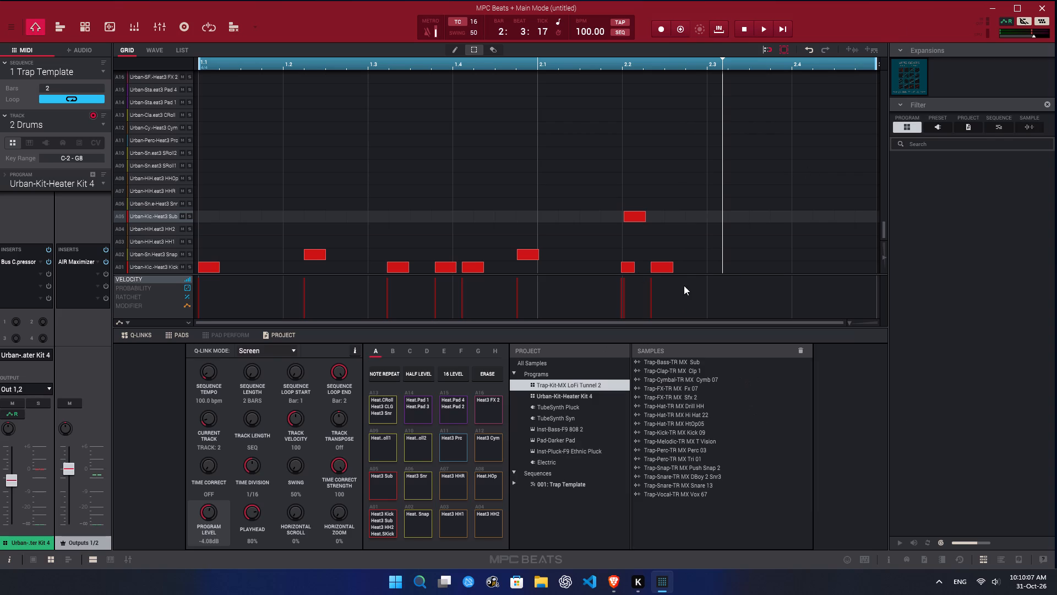
Delete the last A01 kick, lengthen the kick near beat 2.2 to about the earlier kicks' length, and play back the sequence.
{"action": "double_click", "coordinate": [669, 268]}
{"action": "left_click_drag", "start_coordinate": [633, 268], "coordinate": [644, 269]}
{"action": "key", "text": "space"}
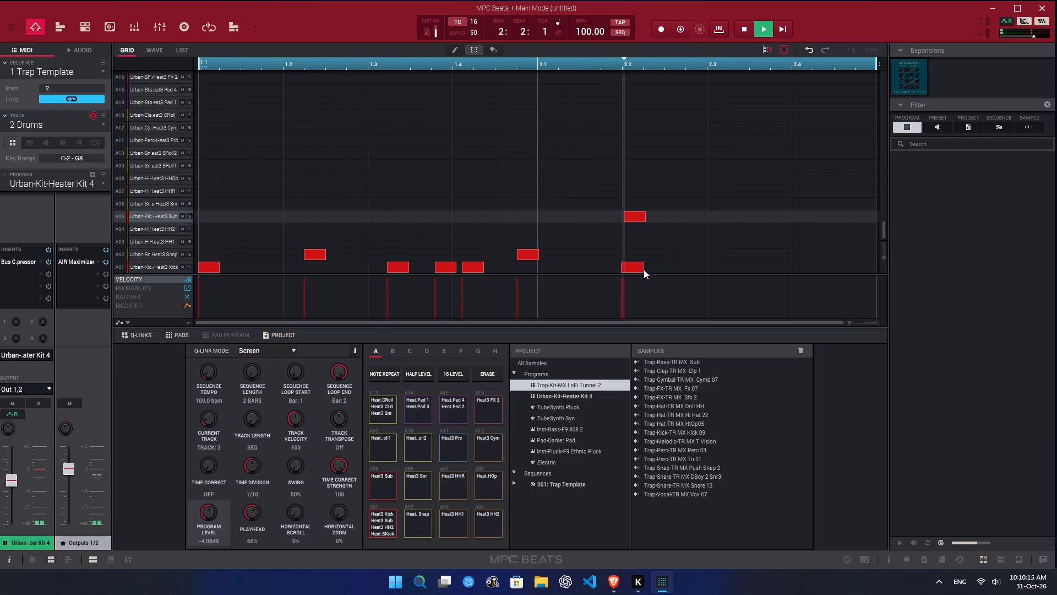
{"action": "key", "text": "space"}
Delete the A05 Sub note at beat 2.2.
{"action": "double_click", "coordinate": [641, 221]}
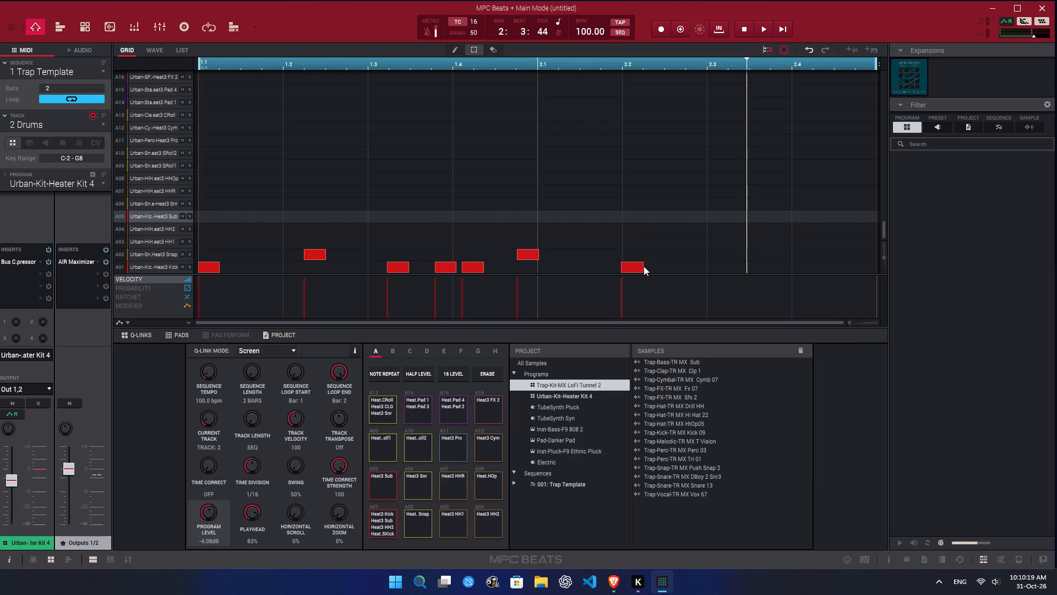
Lengthen the A01 kick near beat 2.2 so it ends about a third of the way to beat 2.3.
{"action": "left_click_drag", "start_coordinate": [641, 266], "coordinate": [650, 267]}
Add an A01 kick starting just past midway between beats 2.2 and 2.3, ending just before 2.3, and play back the sequence.
{"action": "double_click", "coordinate": [685, 264]}
{"action": "left_click_drag", "start_coordinate": [684, 267], "coordinate": [678, 267]}
{"action": "left_click_drag", "start_coordinate": [687, 268], "coordinate": [677, 269]}
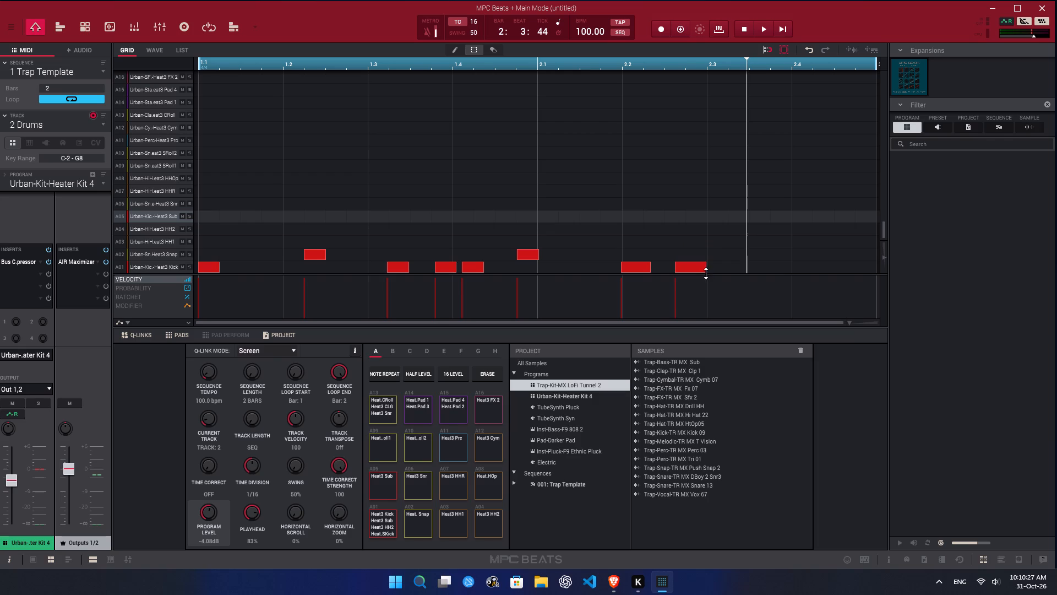
{"action": "left_click_drag", "start_coordinate": [706, 267], "coordinate": [701, 268]}
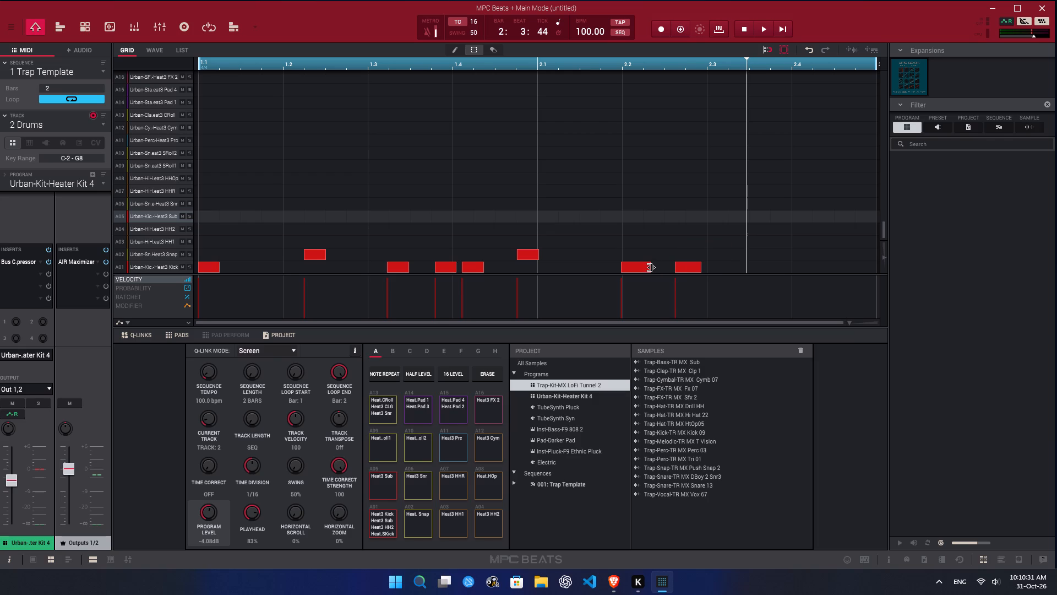
{"action": "left_click", "coordinate": [647, 266]}
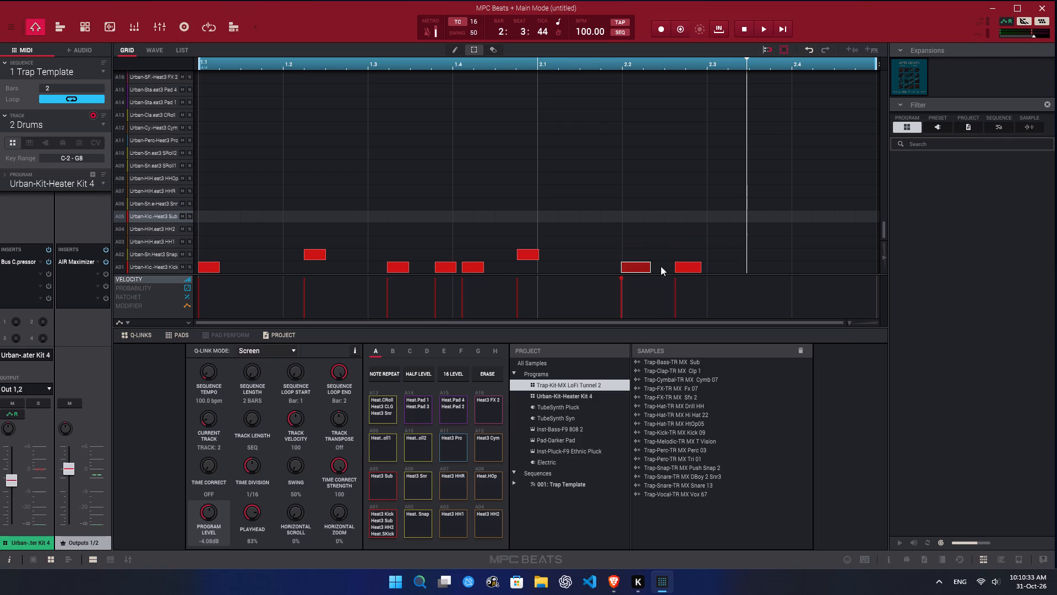
{"action": "left_click", "coordinate": [690, 266]}
{"action": "left_click", "coordinate": [700, 266]}
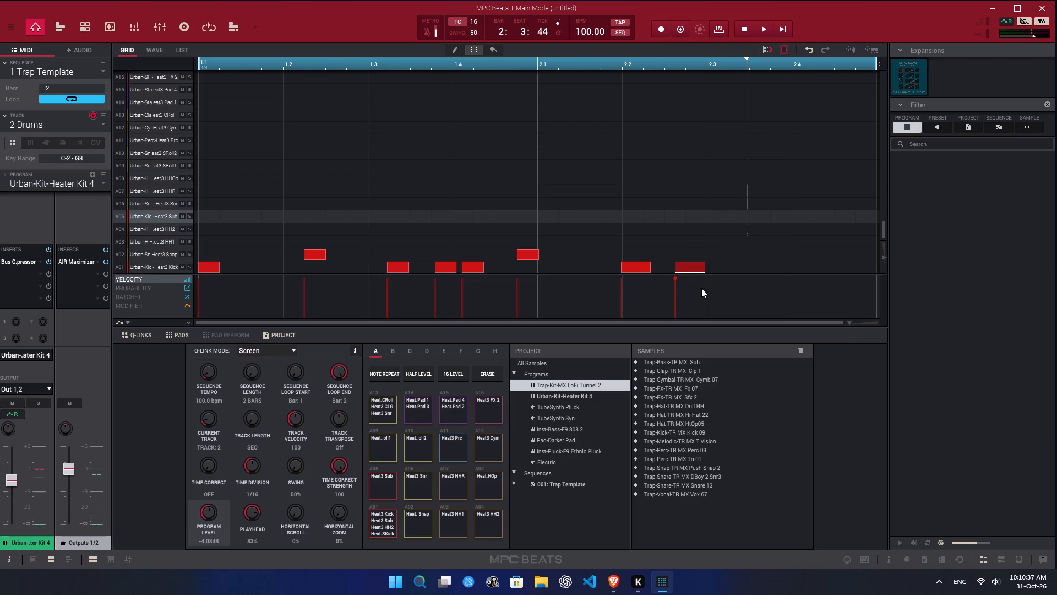
{"action": "key", "text": "space"}
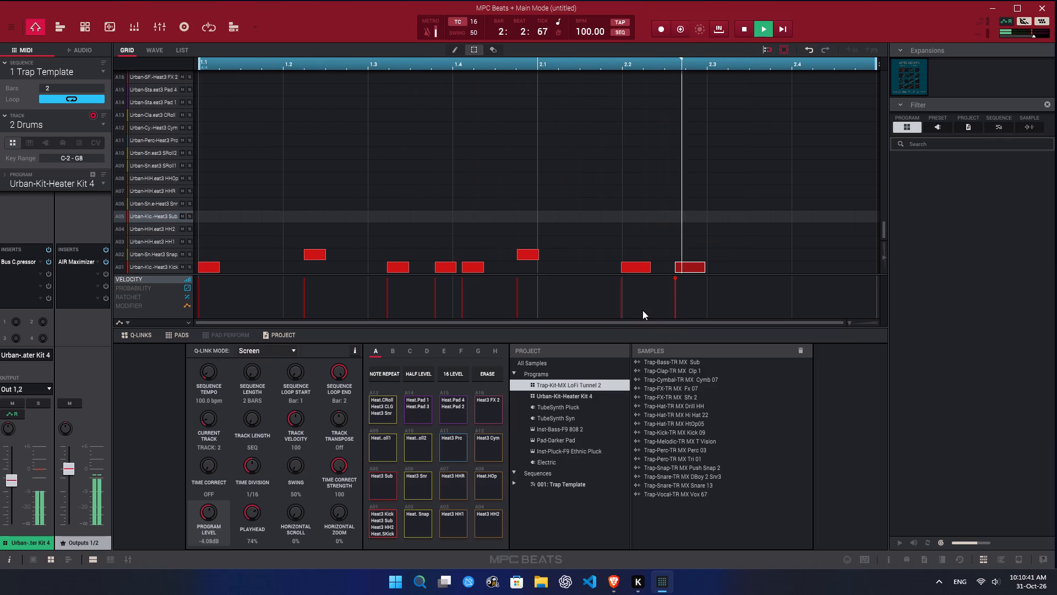
{"action": "left_click", "coordinate": [780, 305]}
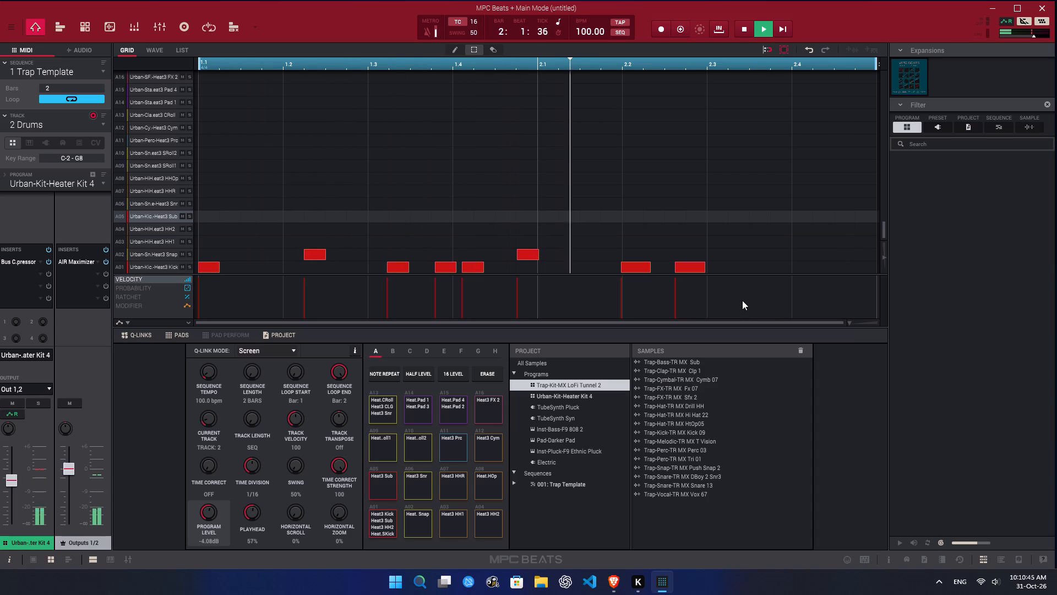
{"action": "key", "text": "space"}
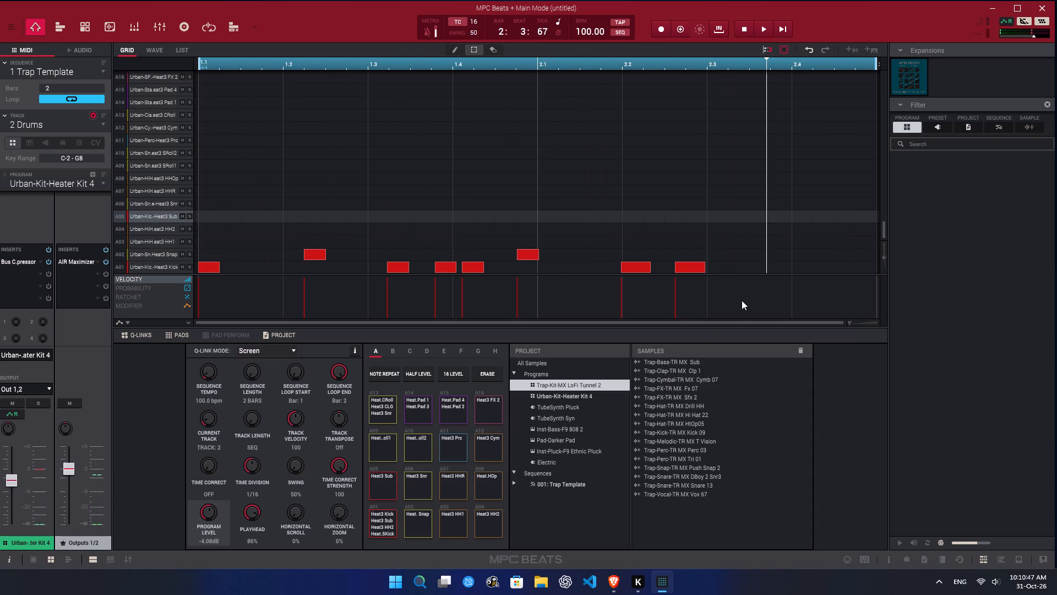
Audition the A06 Snr, A05 Sub and A02 Snap pads and add an A02 snap about midway between beats 2.3 and 2.4.
{"action": "left_click", "coordinate": [411, 491]}
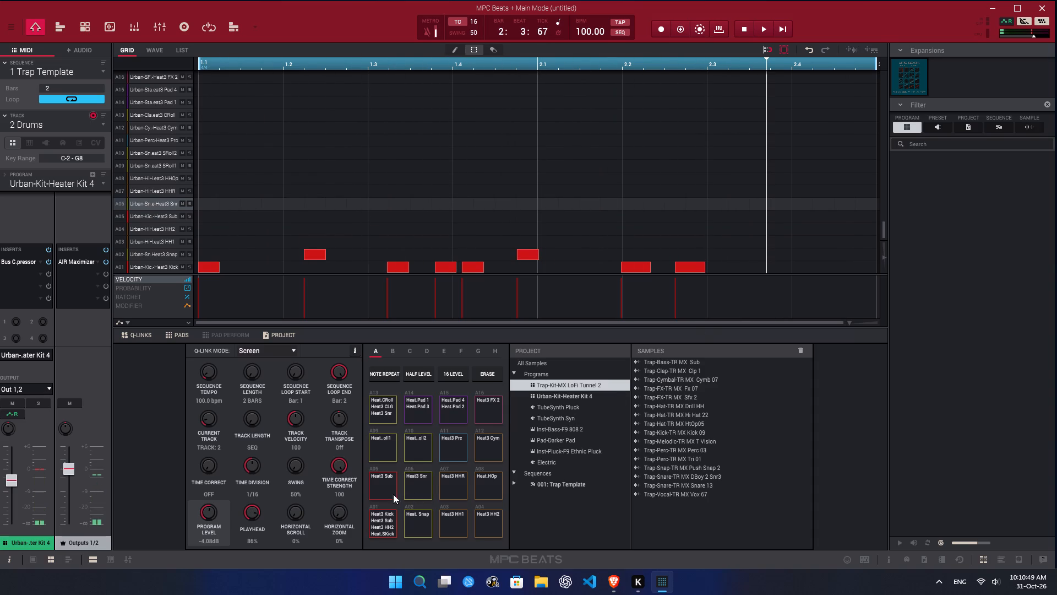
{"action": "left_click", "coordinate": [388, 490]}
{"action": "left_click", "coordinate": [422, 529]}
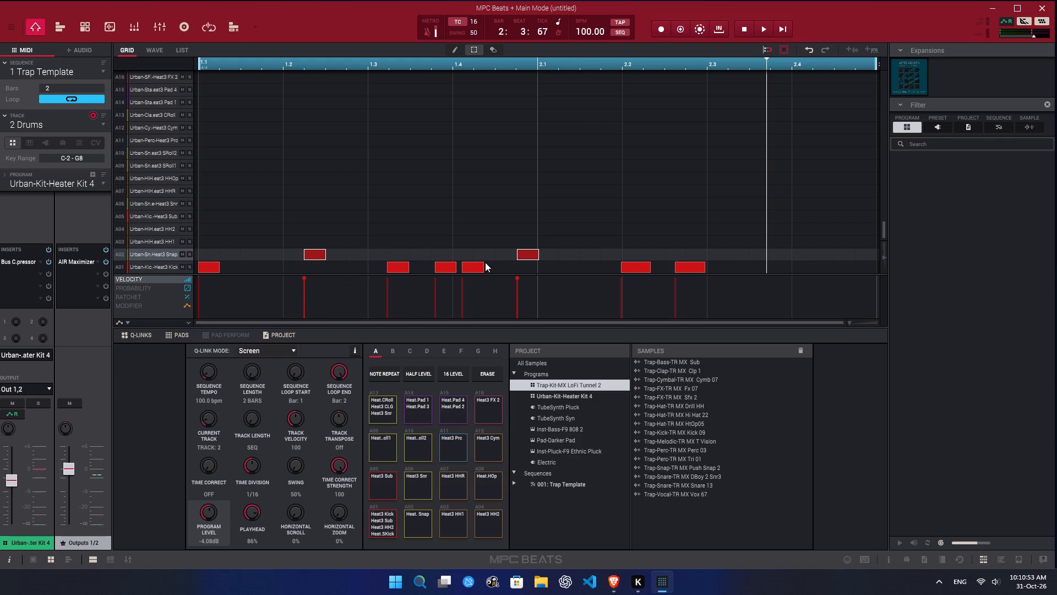
{"action": "double_click", "coordinate": [755, 255]}
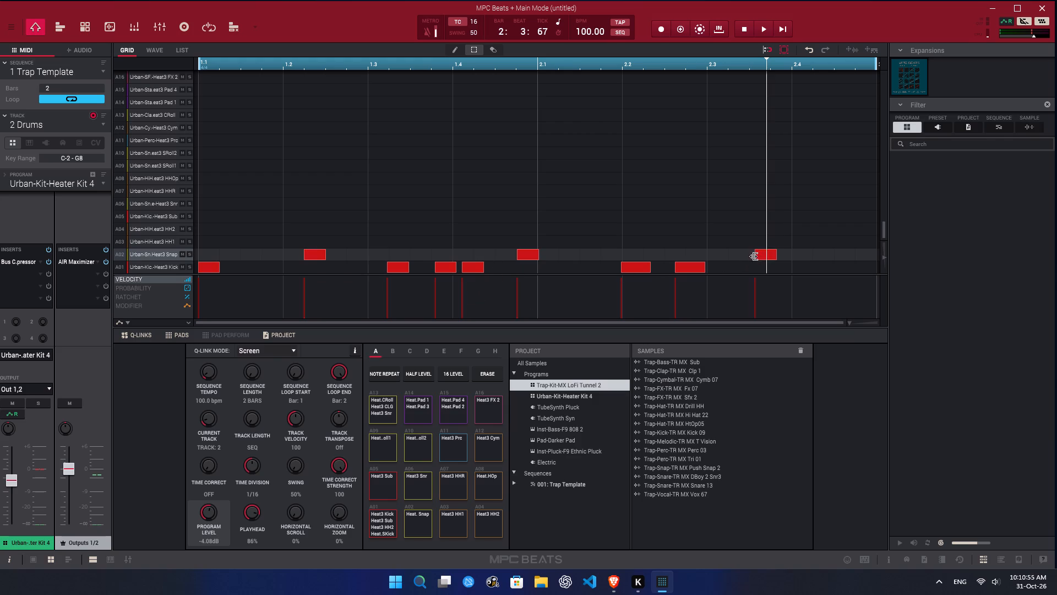
Move the last A02 snap earlier, to about a third of the way from beat 2.3 to 2.4, and play back the pattern.
{"action": "left_click_drag", "start_coordinate": [764, 256], "coordinate": [753, 256]}
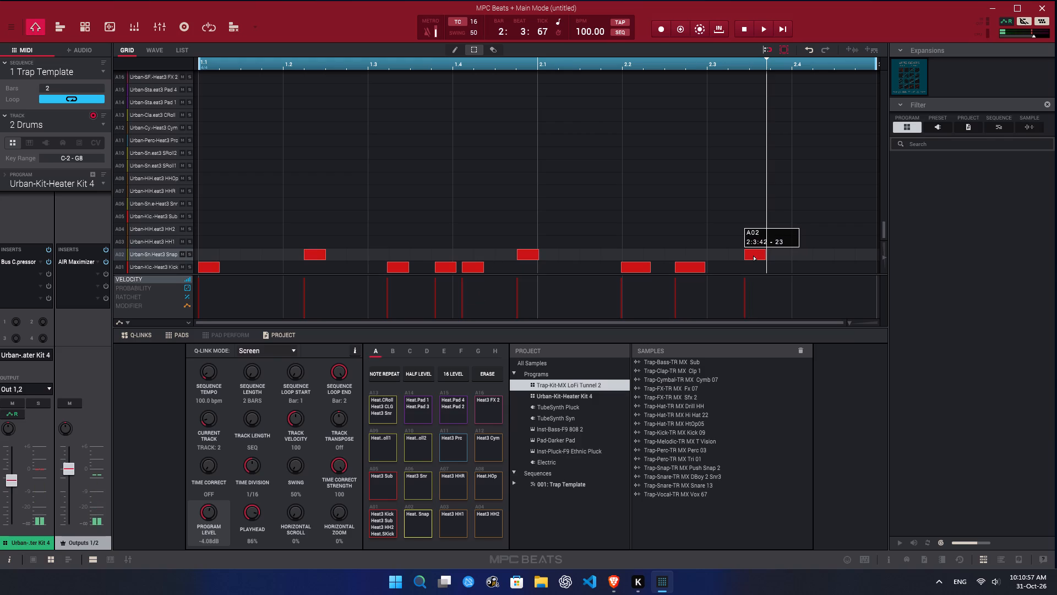
{"action": "left_click_drag", "start_coordinate": [753, 256], "coordinate": [750, 256]}
{"action": "key", "text": "space"}
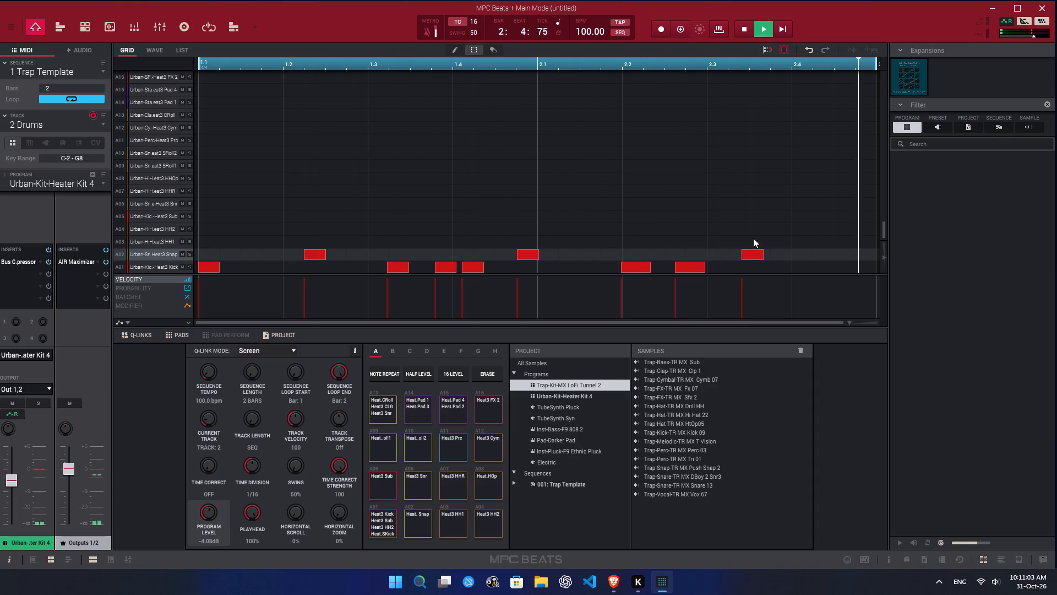
{"action": "key", "text": "space"}
{"action": "key", "text": "space"}
{"action": "left_click", "coordinate": [752, 252]}
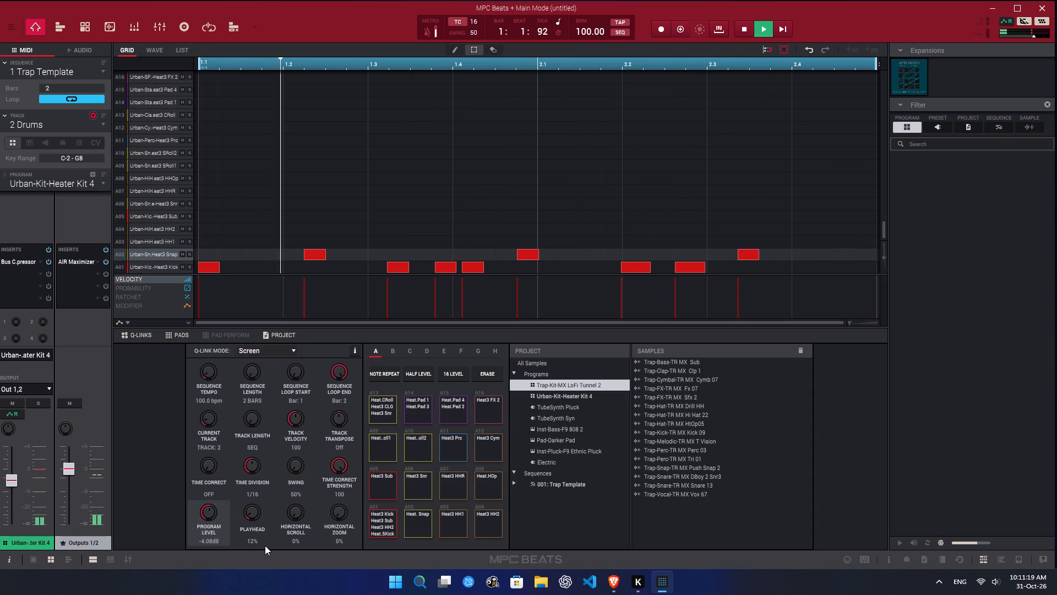
{"action": "key", "text": "space"}
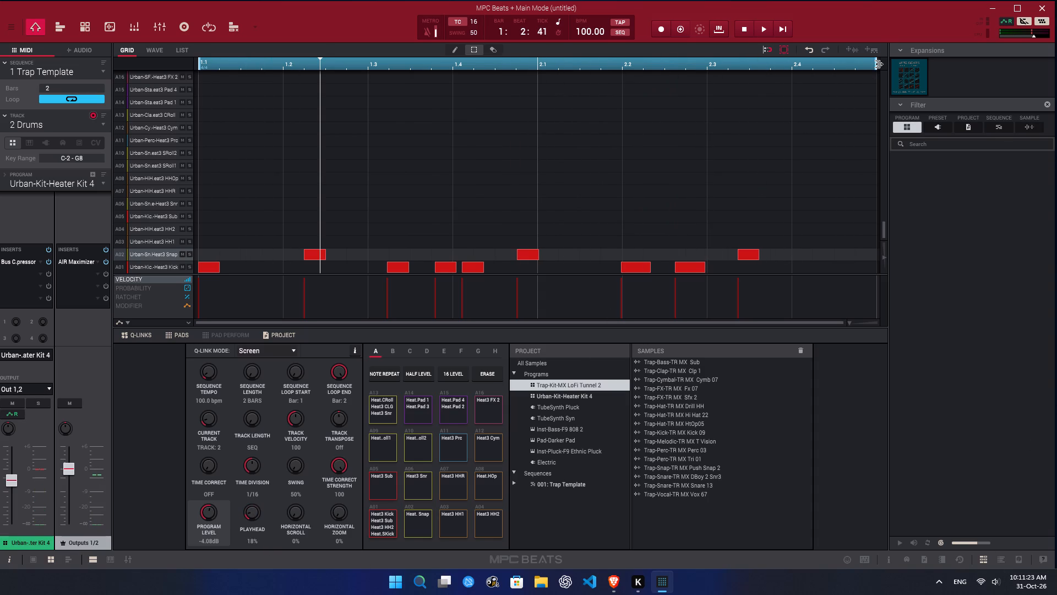
Adjust the loop end on the timeline so the sequence is 3 bars long and the loop covers bars 1 and 2.
{"action": "left_click_drag", "start_coordinate": [875, 62], "coordinate": [790, 64]}
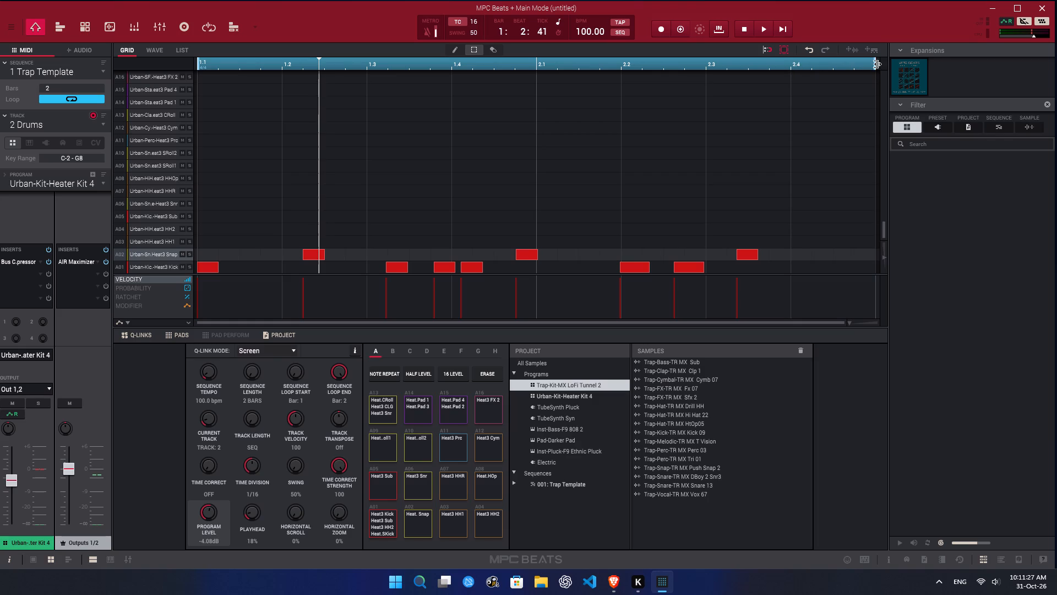
{"action": "left_click_drag", "start_coordinate": [874, 63], "coordinate": [787, 63]}
{"action": "left_click_drag", "start_coordinate": [787, 63], "coordinate": [659, 74]}
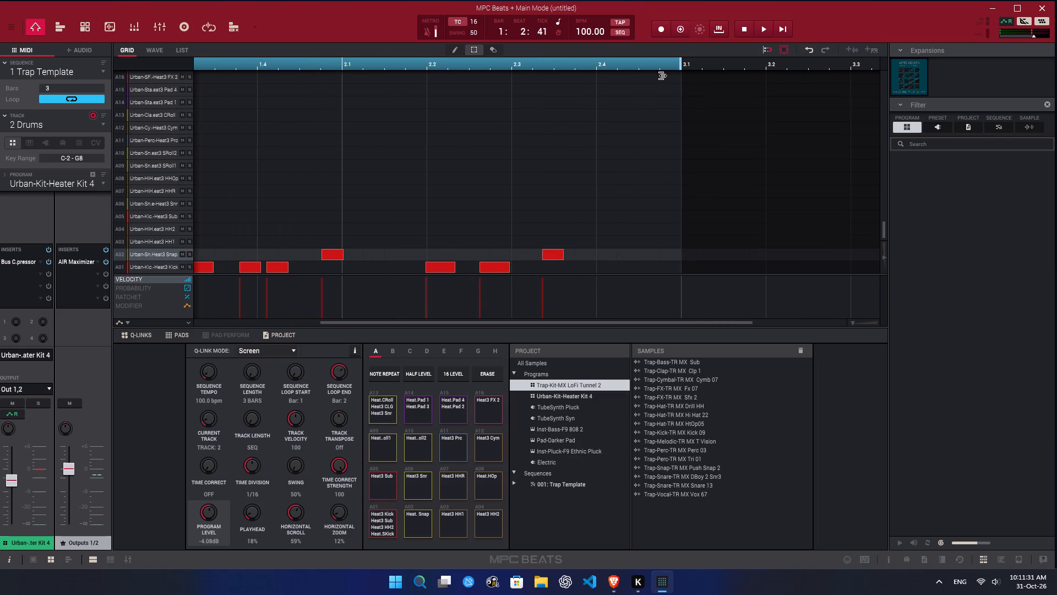
{"action": "left_click_drag", "start_coordinate": [659, 74], "coordinate": [512, 61]}
{"action": "left_click_drag", "start_coordinate": [512, 61], "coordinate": [659, 67]}
{"action": "left_click_drag", "start_coordinate": [659, 67], "coordinate": [680, 65]}
{"action": "left_click", "coordinate": [702, 52]}
Play back the looped kick and snap pattern over bars 1 and 2.
{"action": "key", "text": "space"}
{"action": "key", "text": "space"}
{"action": "left_click_drag", "start_coordinate": [703, 320], "coordinate": [497, 343]}
{"action": "key", "text": "space"}
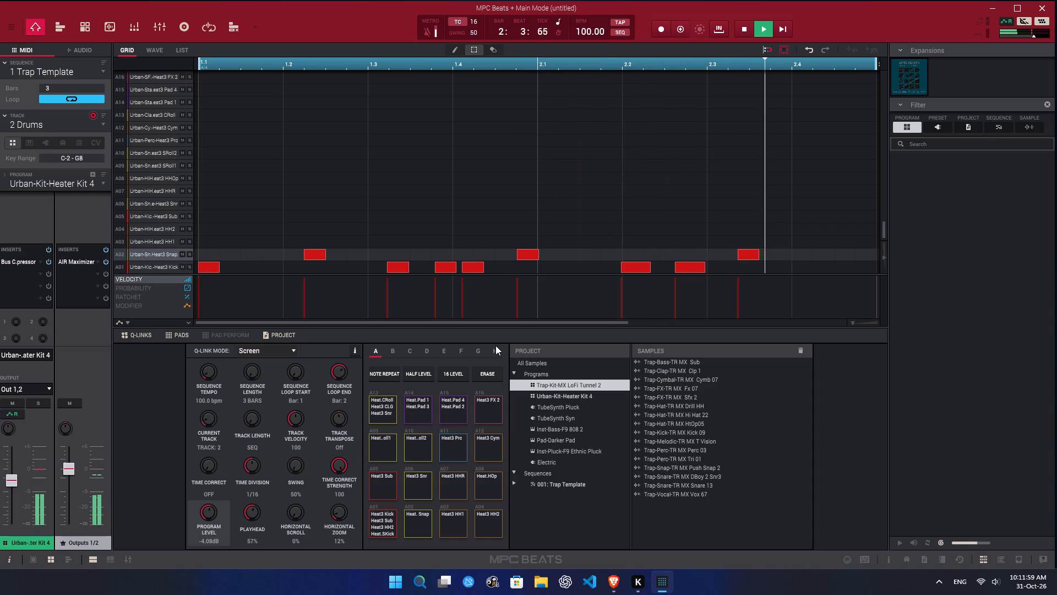
{"action": "key", "text": "space"}
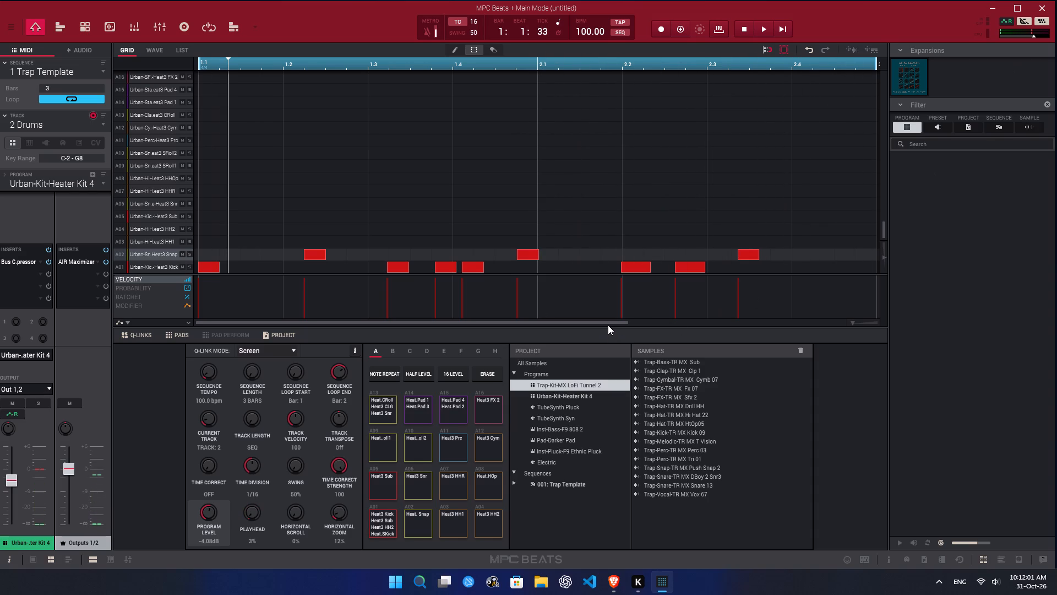
Place the playhead at beat 2.4 and play the loop from there.
{"action": "left_click_drag", "start_coordinate": [608, 325], "coordinate": [560, 332]}
{"action": "left_click_drag", "start_coordinate": [565, 326], "coordinate": [584, 327]}
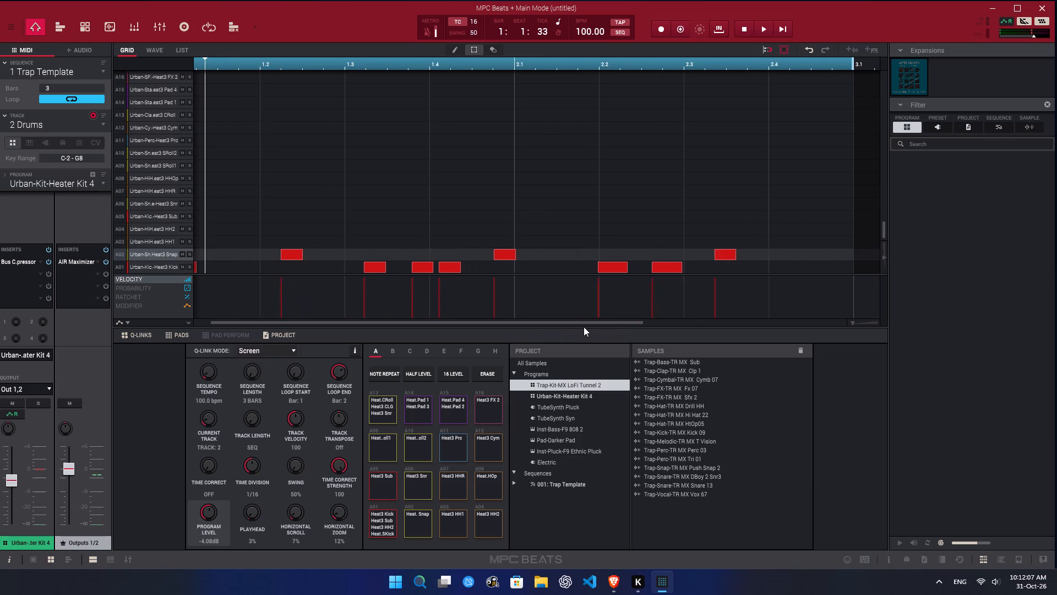
{"action": "left_click_drag", "start_coordinate": [584, 327], "coordinate": [589, 342]}
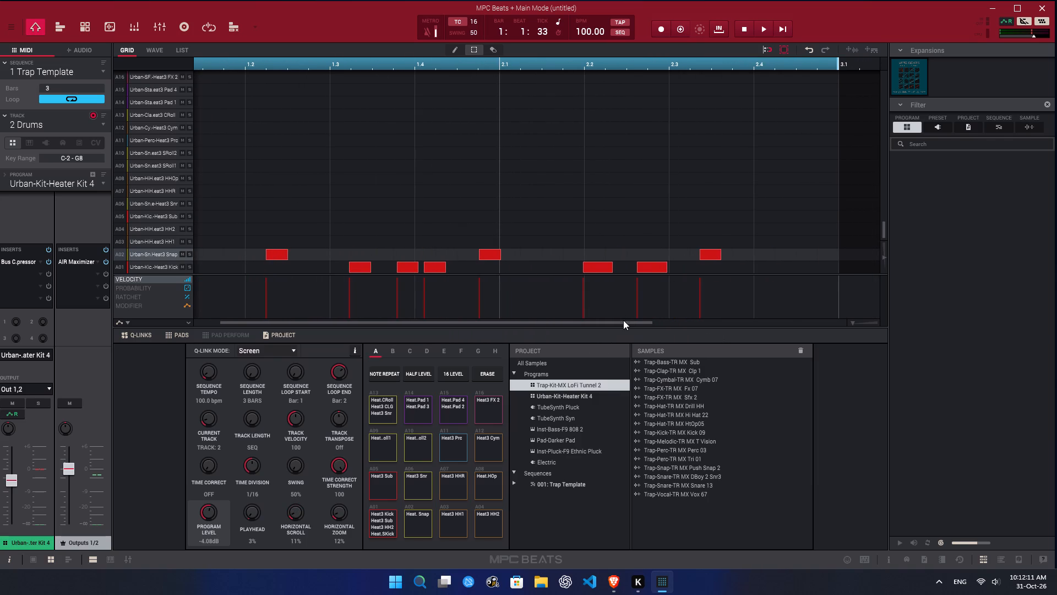
{"action": "left_click_drag", "start_coordinate": [623, 321], "coordinate": [567, 329]}
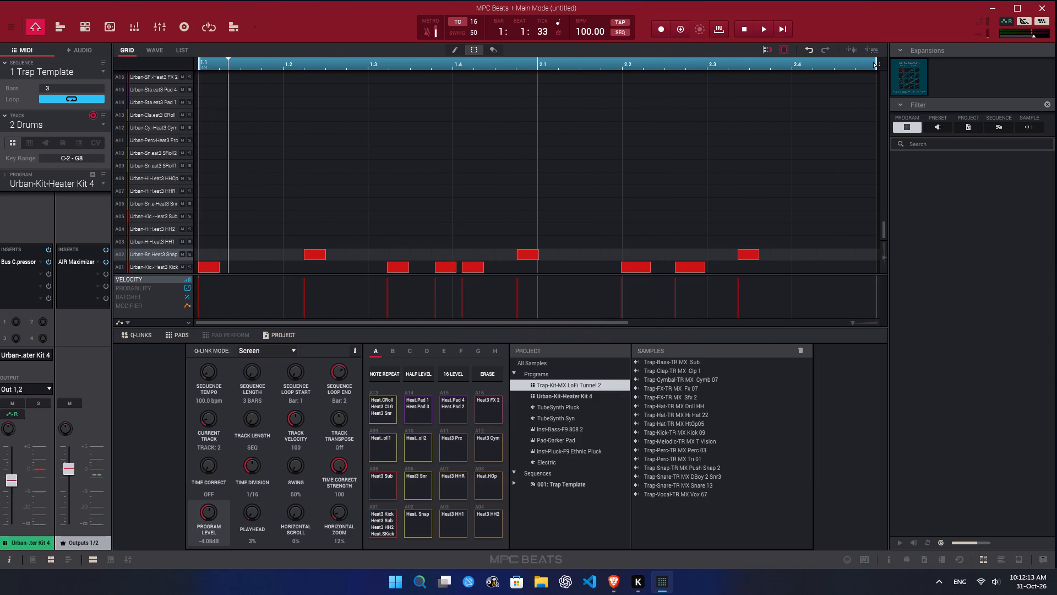
{"action": "left_click", "coordinate": [793, 65]}
{"action": "left_click", "coordinate": [793, 65]}
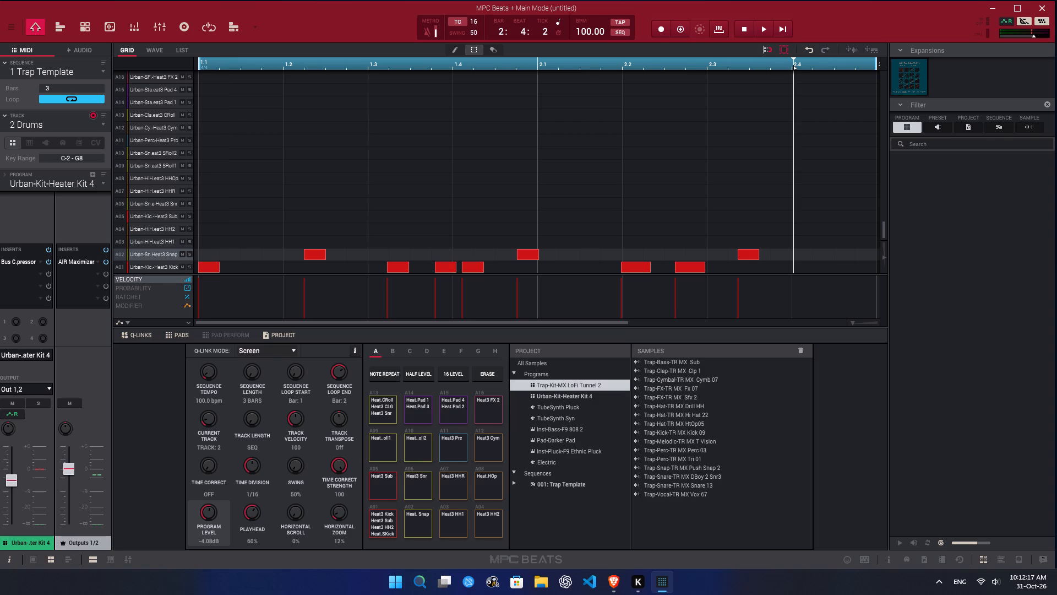
{"action": "right_click", "coordinate": [793, 65]}
{"action": "right_click", "coordinate": [793, 65]}
{"action": "left_click_drag", "start_coordinate": [479, 321], "coordinate": [390, 326]}
{"action": "left_click_drag", "start_coordinate": [390, 326], "coordinate": [389, 327]}
{"action": "key", "text": "space"}
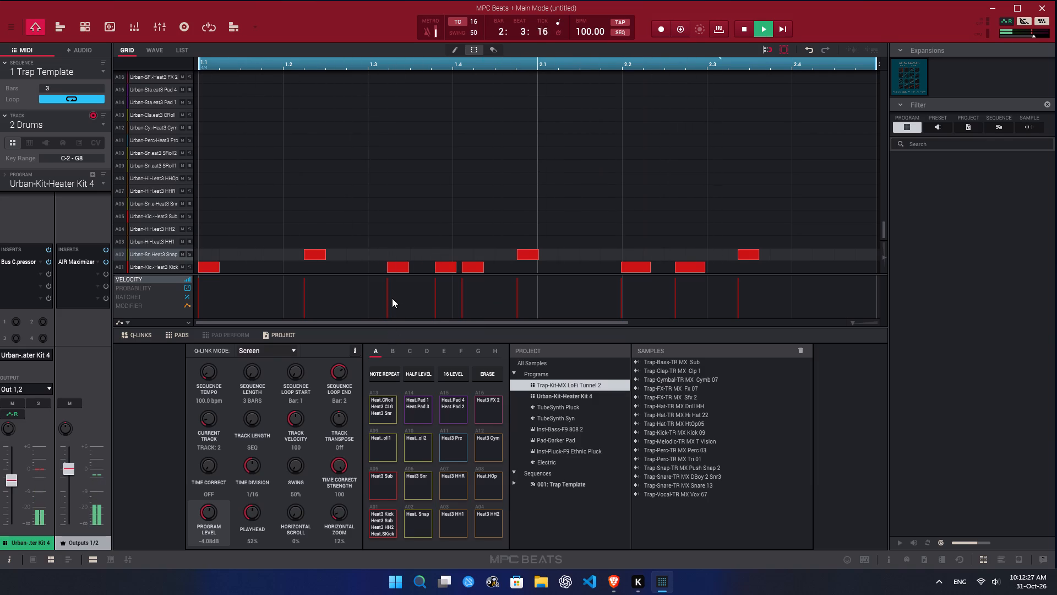
{"action": "key", "text": "space"}
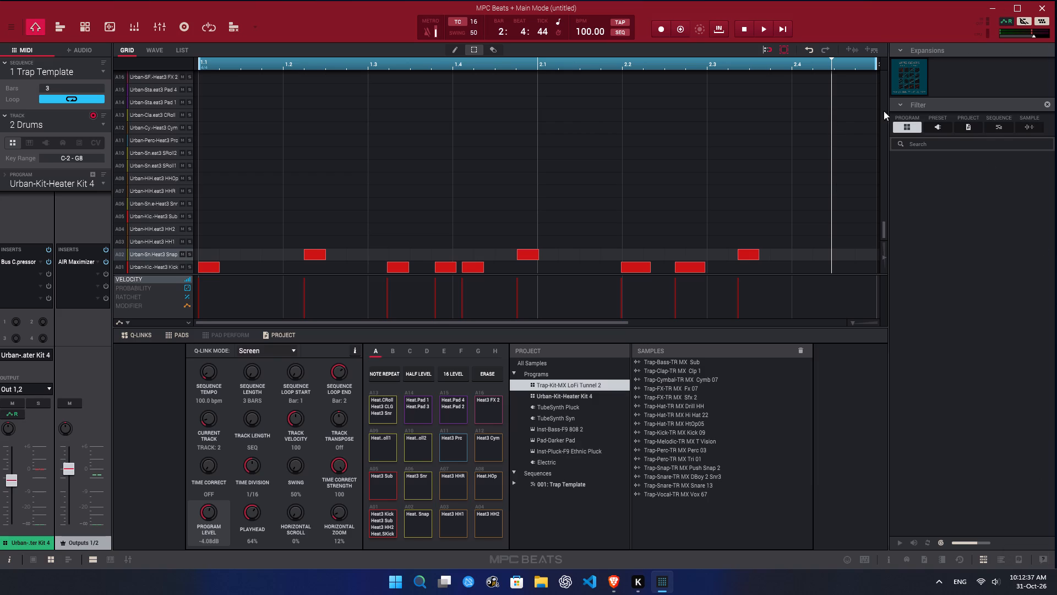
Audition the A16 FX 2, A15 Pad 4, A14 Pad 1 and A13 CRoll pads, add an A14 note just after 1.1, and play it back.
{"action": "left_click", "coordinate": [488, 407]}
{"action": "left_click", "coordinate": [455, 414]}
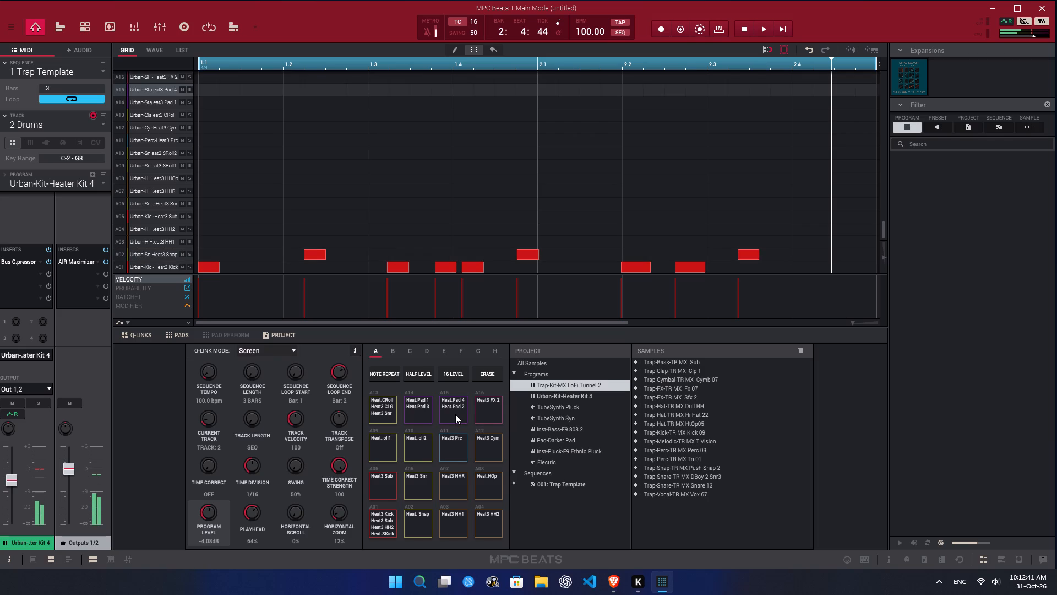
{"action": "left_click", "coordinate": [453, 412]}
{"action": "left_click", "coordinate": [431, 409]}
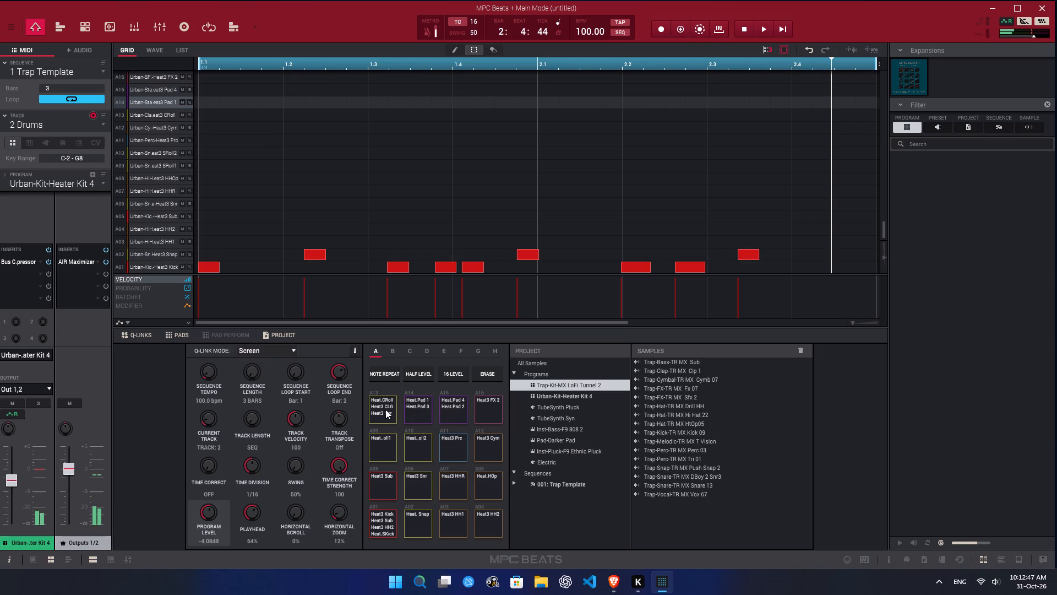
{"action": "left_click", "coordinate": [385, 409]}
{"action": "left_click", "coordinate": [417, 412]}
{"action": "double_click", "coordinate": [204, 102]}
{"action": "key", "text": "space"}
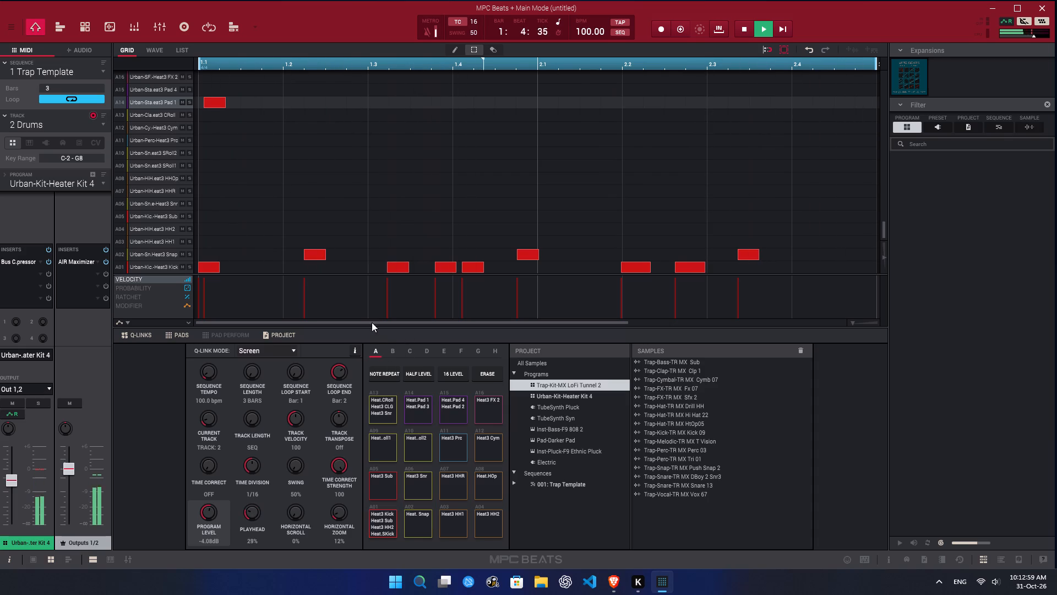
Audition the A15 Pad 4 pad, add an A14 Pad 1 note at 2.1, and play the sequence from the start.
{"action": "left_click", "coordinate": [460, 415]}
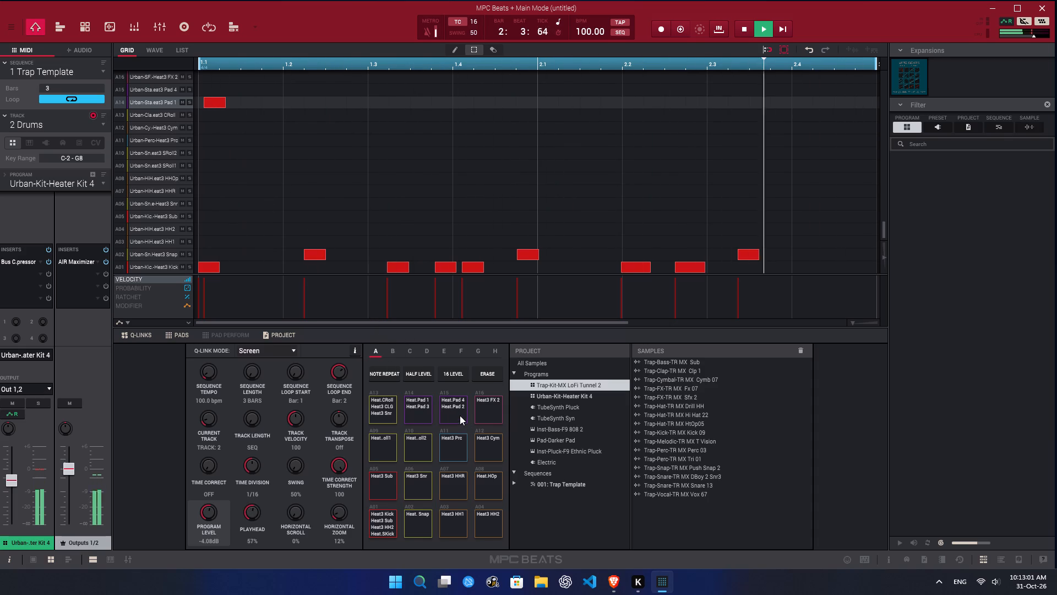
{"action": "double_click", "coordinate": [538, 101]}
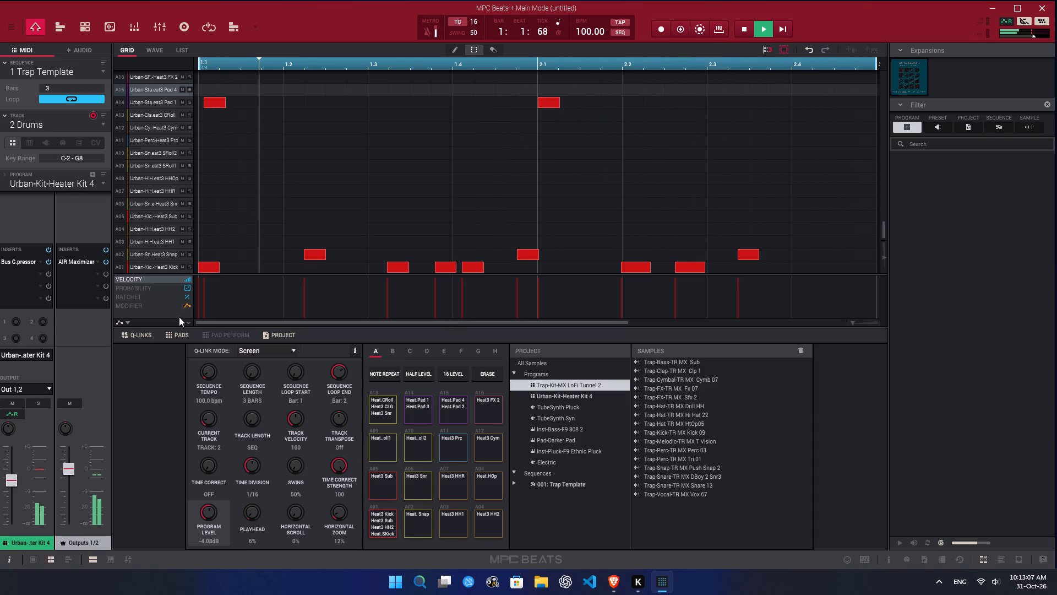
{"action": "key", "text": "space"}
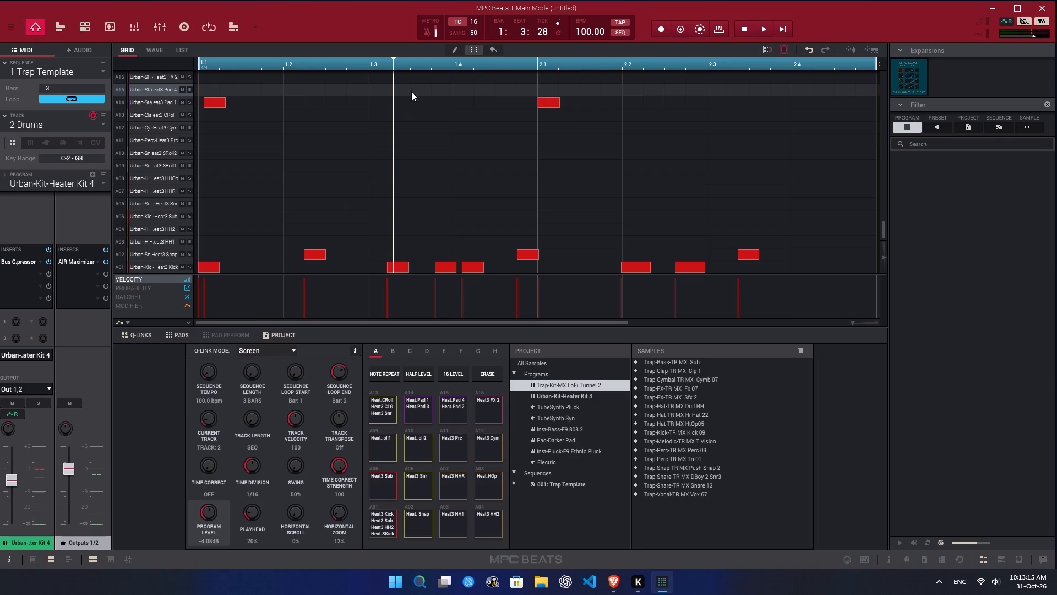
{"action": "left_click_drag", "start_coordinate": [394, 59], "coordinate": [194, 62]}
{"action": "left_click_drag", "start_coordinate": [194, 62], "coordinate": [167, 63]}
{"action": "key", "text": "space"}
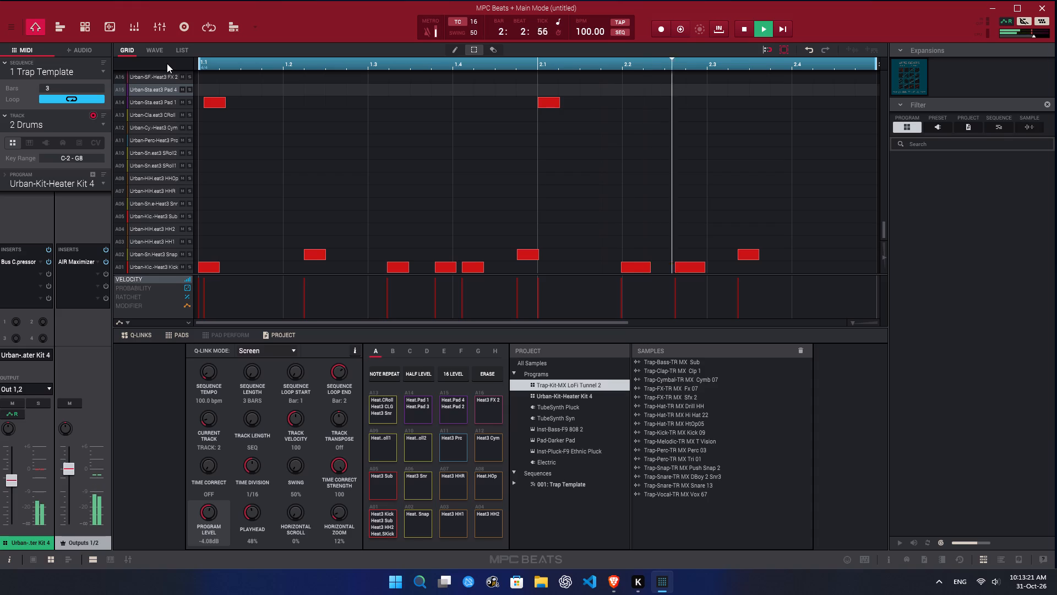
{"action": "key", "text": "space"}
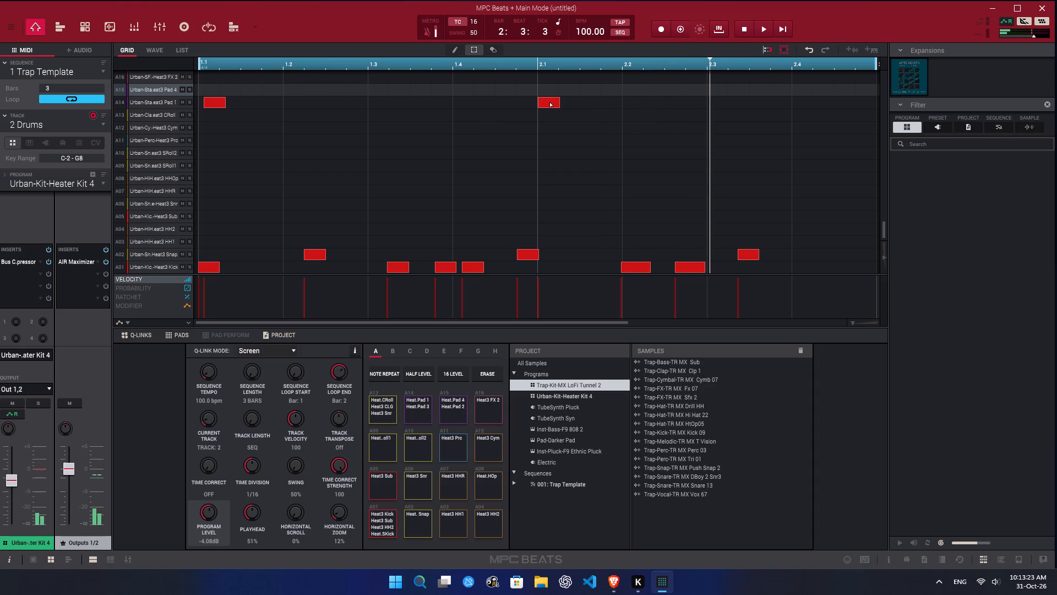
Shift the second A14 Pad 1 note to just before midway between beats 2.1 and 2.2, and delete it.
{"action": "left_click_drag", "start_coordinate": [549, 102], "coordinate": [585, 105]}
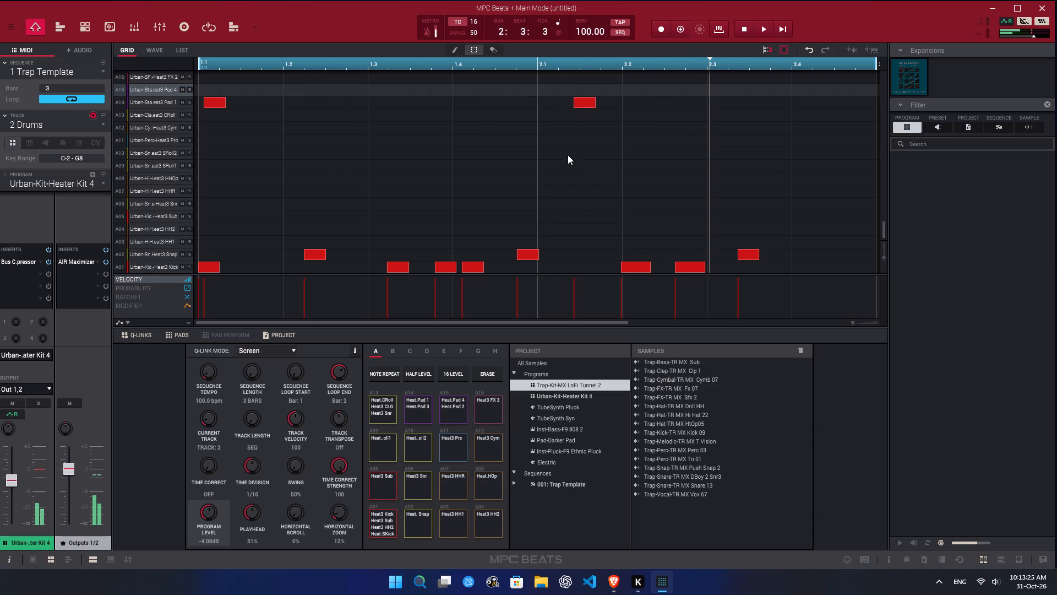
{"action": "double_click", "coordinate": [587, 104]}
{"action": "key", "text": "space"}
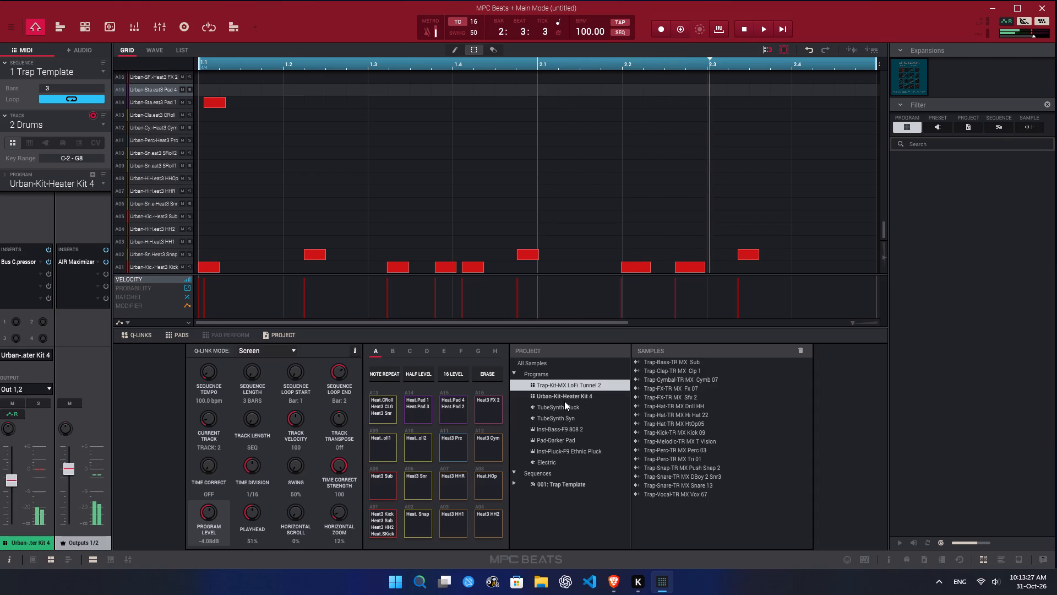
Audition the A15 Pad 4 pad over the playing loop, try to carry it into the note grid's pad rows, and stop playback.
{"action": "left_click", "coordinate": [455, 413]}
{"action": "left_click", "coordinate": [455, 413]}
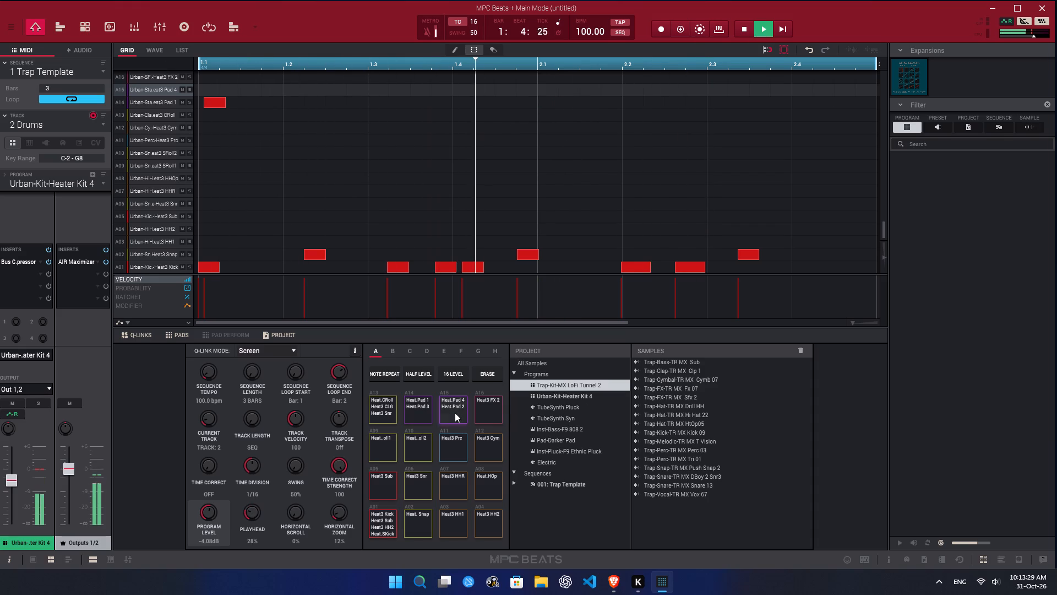
{"action": "left_click_drag", "start_coordinate": [457, 418], "coordinate": [216, 174]}
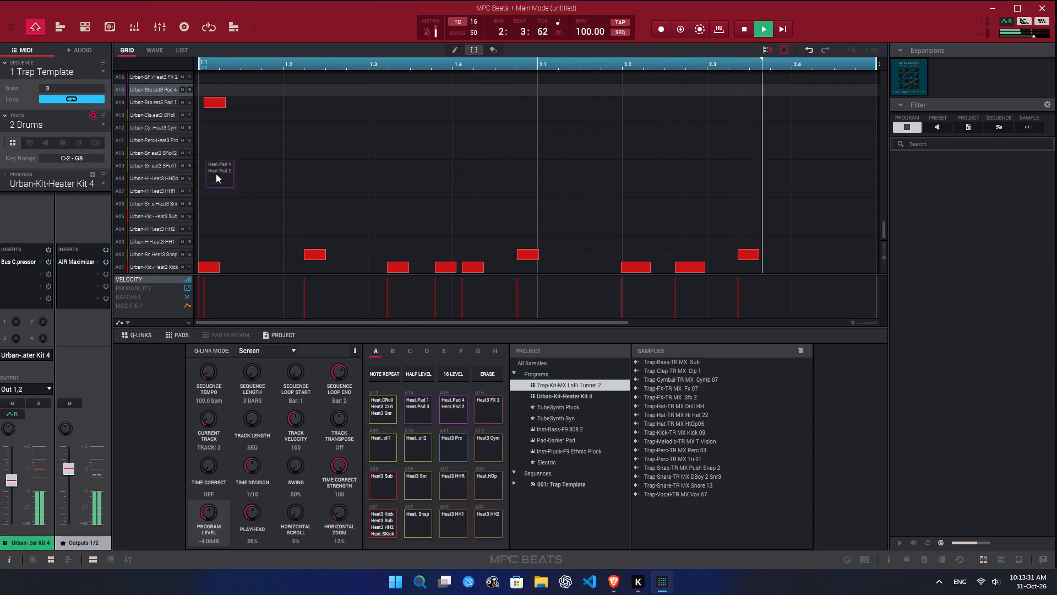
{"action": "left_click_drag", "start_coordinate": [216, 174], "coordinate": [164, 119]}
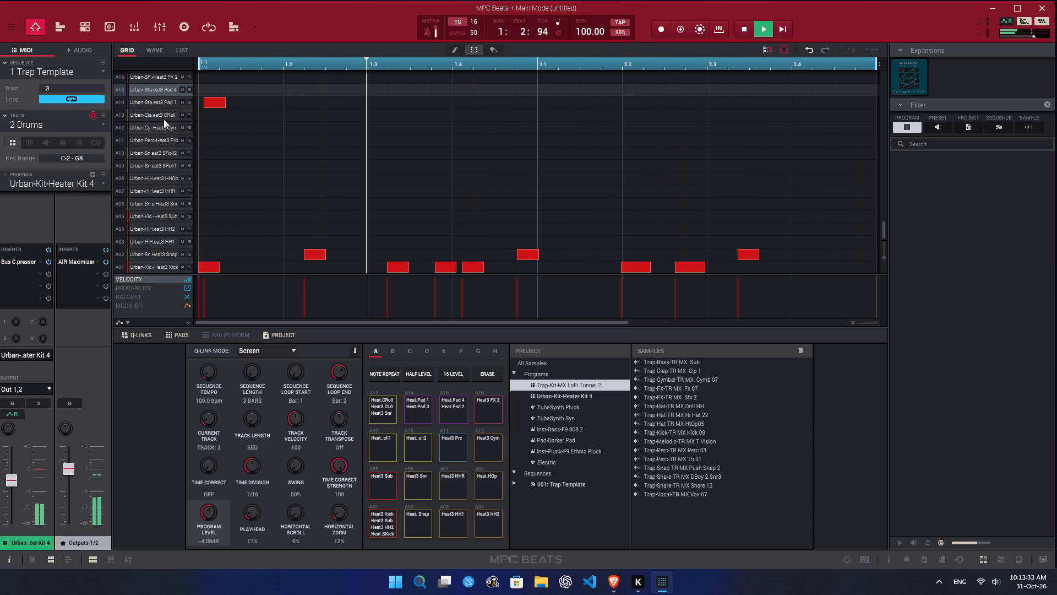
{"action": "left_click", "coordinate": [449, 413]}
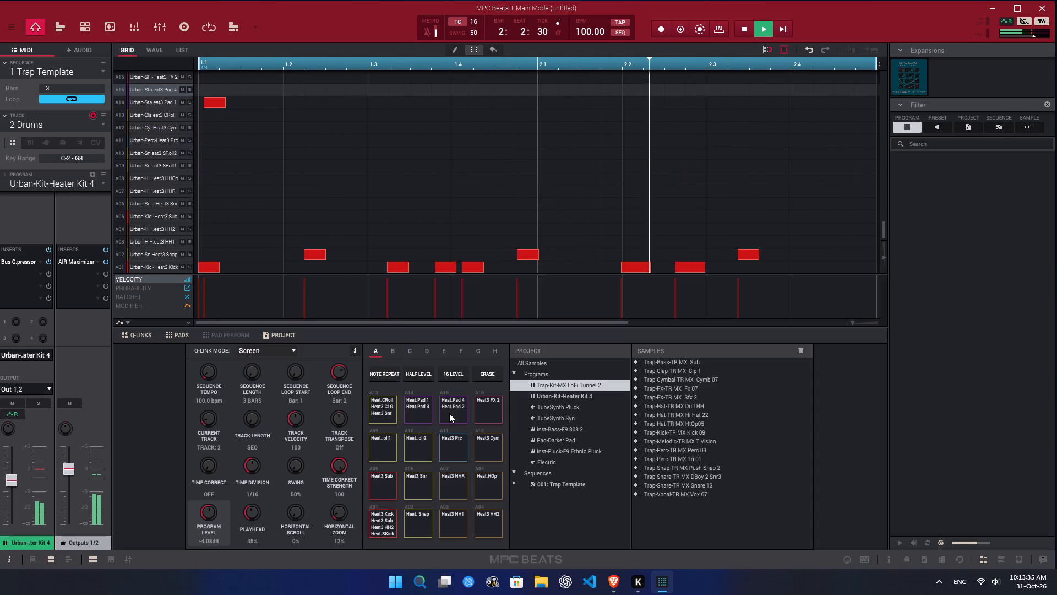
{"action": "left_click_drag", "start_coordinate": [457, 413], "coordinate": [177, 102]}
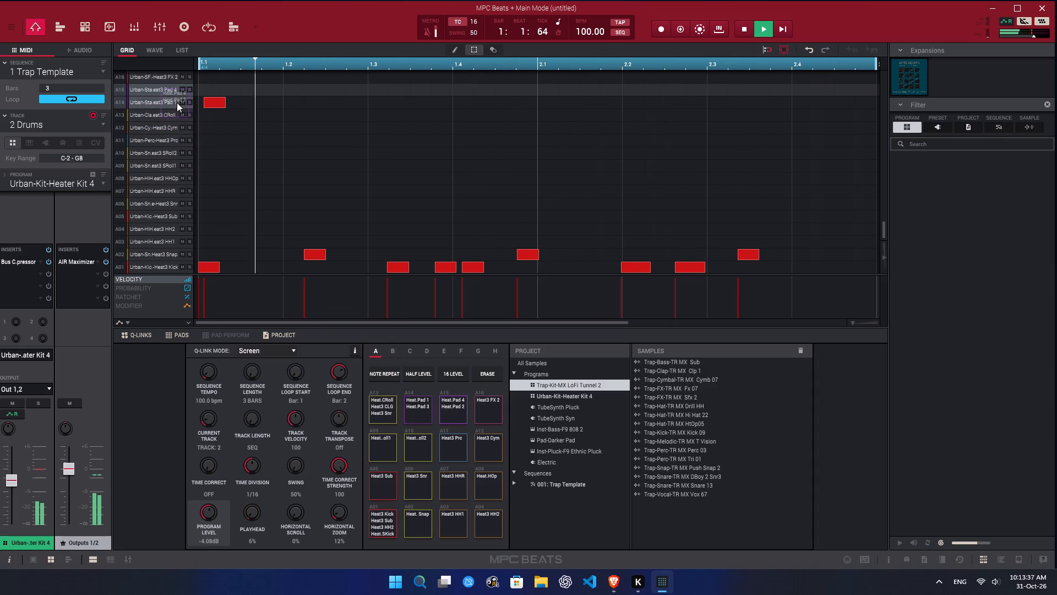
{"action": "left_click_drag", "start_coordinate": [177, 102], "coordinate": [181, 113]}
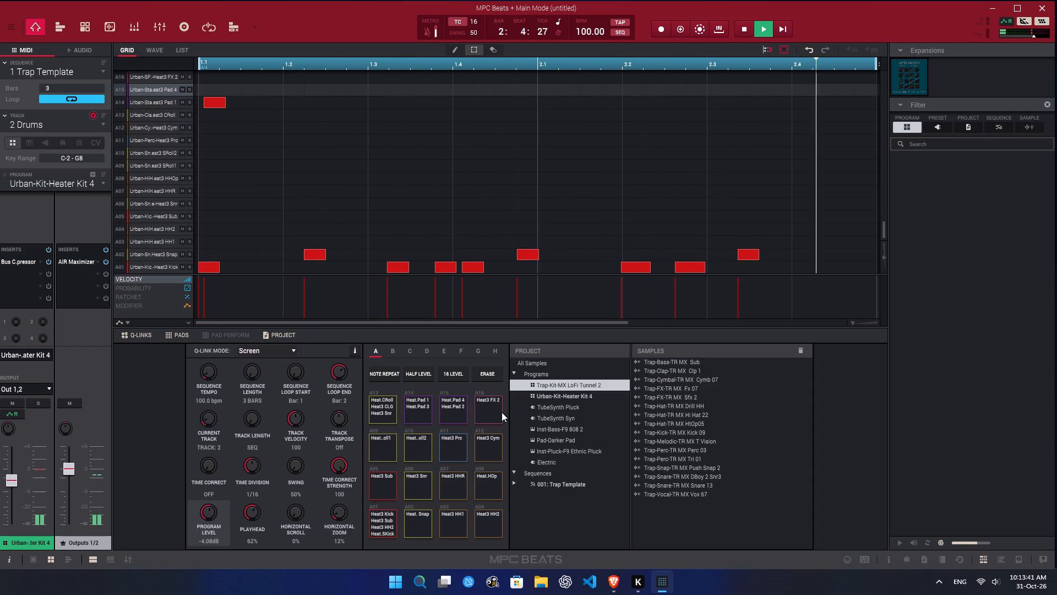
{"action": "key", "text": "space"}
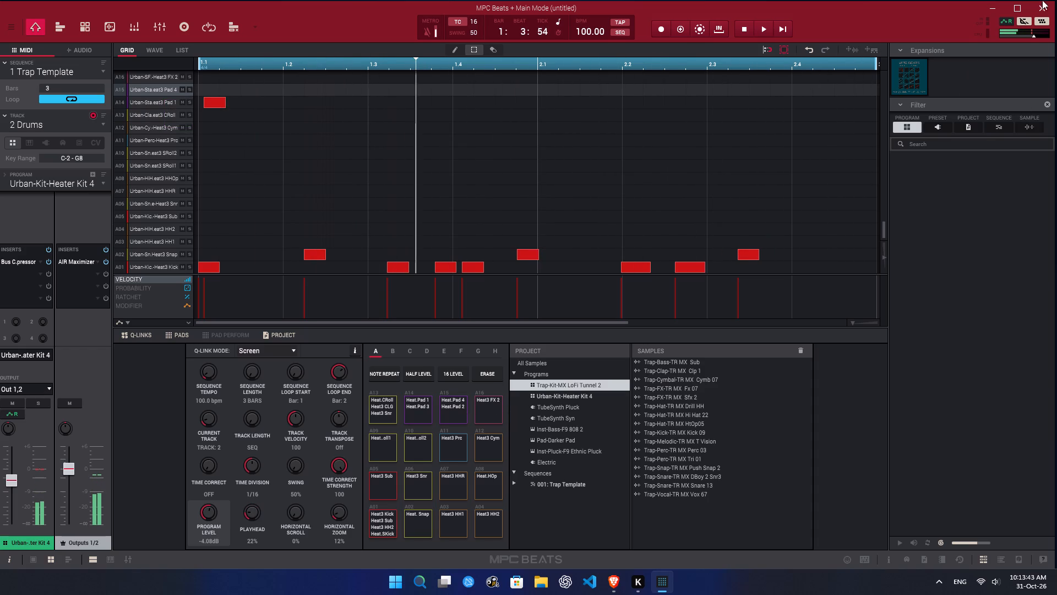
Audition the A15 Pad 4 pad with playback stopped, comparing it with the A14 Pad 1 and A13 CRoll rows.
{"action": "left_click", "coordinate": [453, 402]}
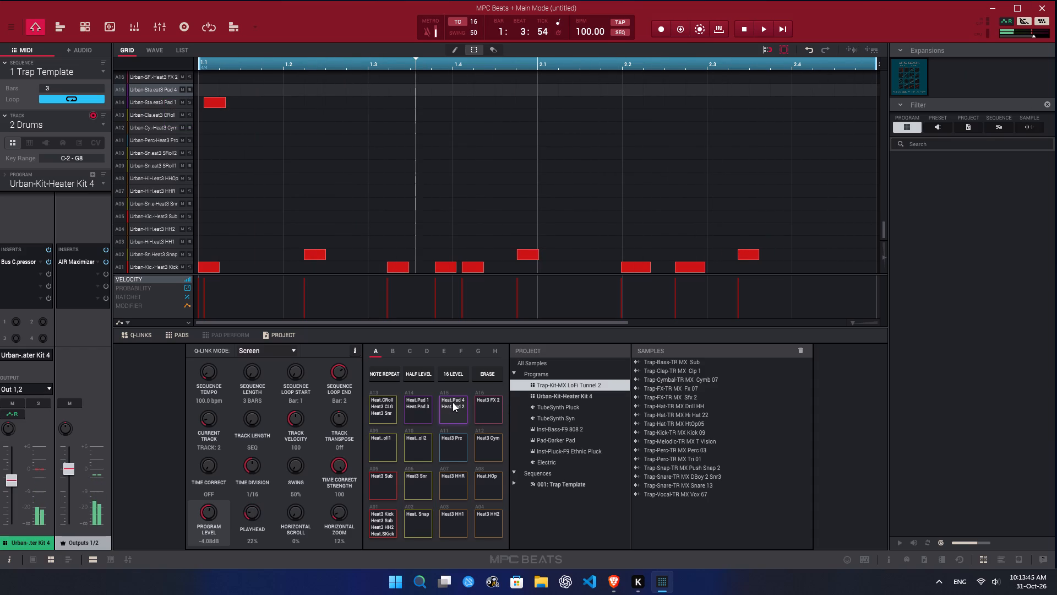
{"action": "left_click", "coordinate": [453, 402]}
{"action": "scroll", "coordinate": [651, 131], "scroll_direction": "up", "scroll_amount": 3}
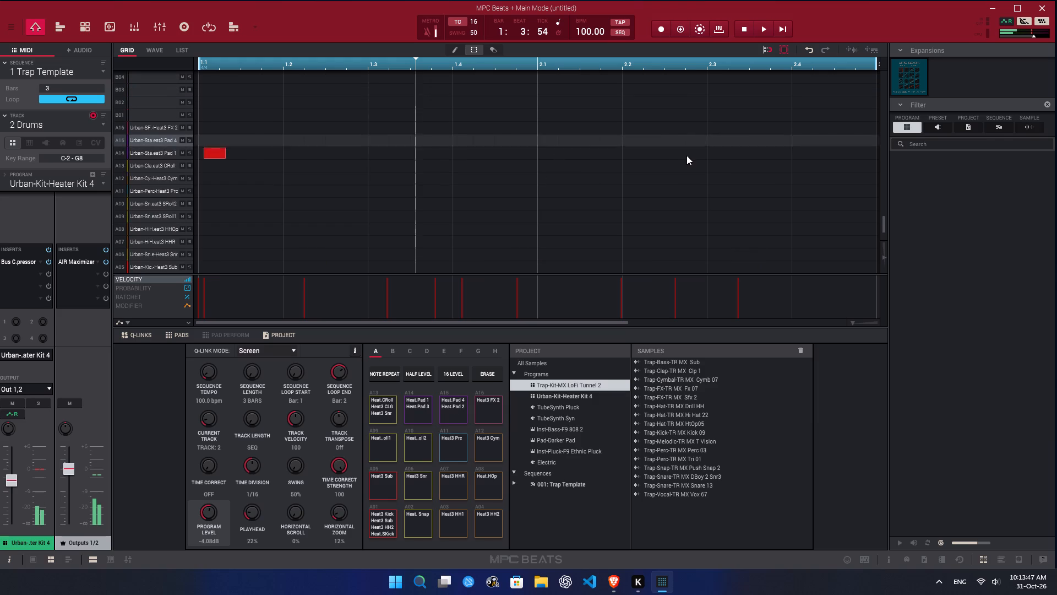
{"action": "scroll", "coordinate": [686, 155], "scroll_direction": "up", "scroll_amount": 2}
{"action": "left_click", "coordinate": [452, 413]}
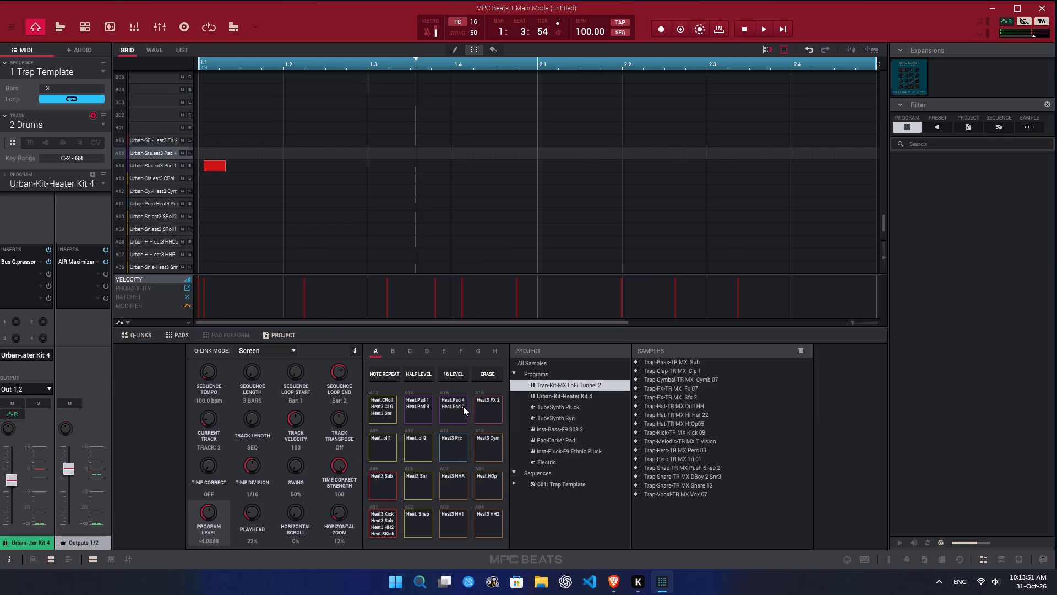
{"action": "left_click_drag", "start_coordinate": [162, 154], "coordinate": [164, 163]}
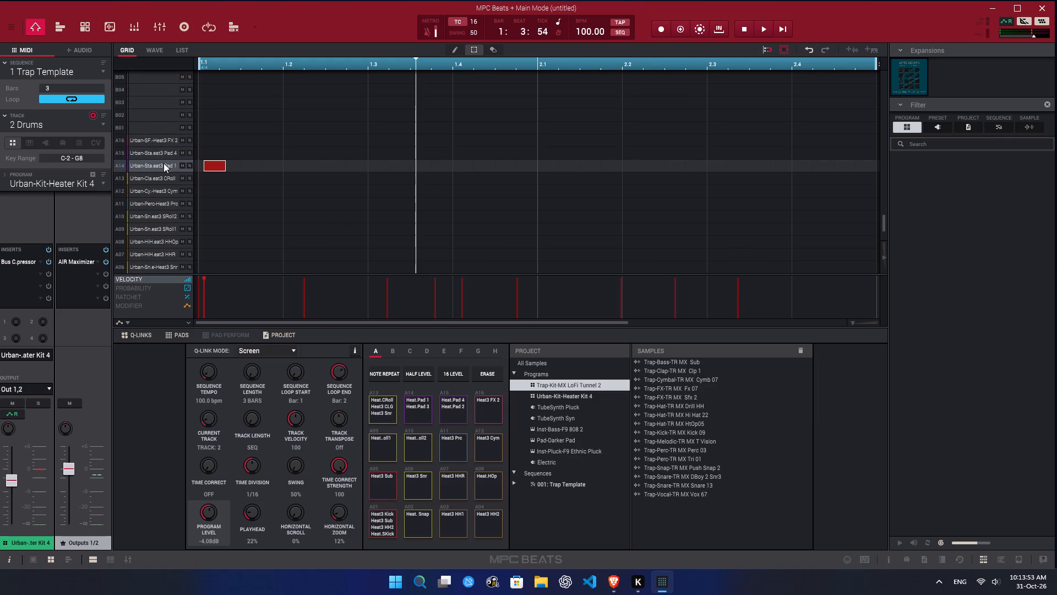
{"action": "left_click_drag", "start_coordinate": [164, 163], "coordinate": [166, 176]}
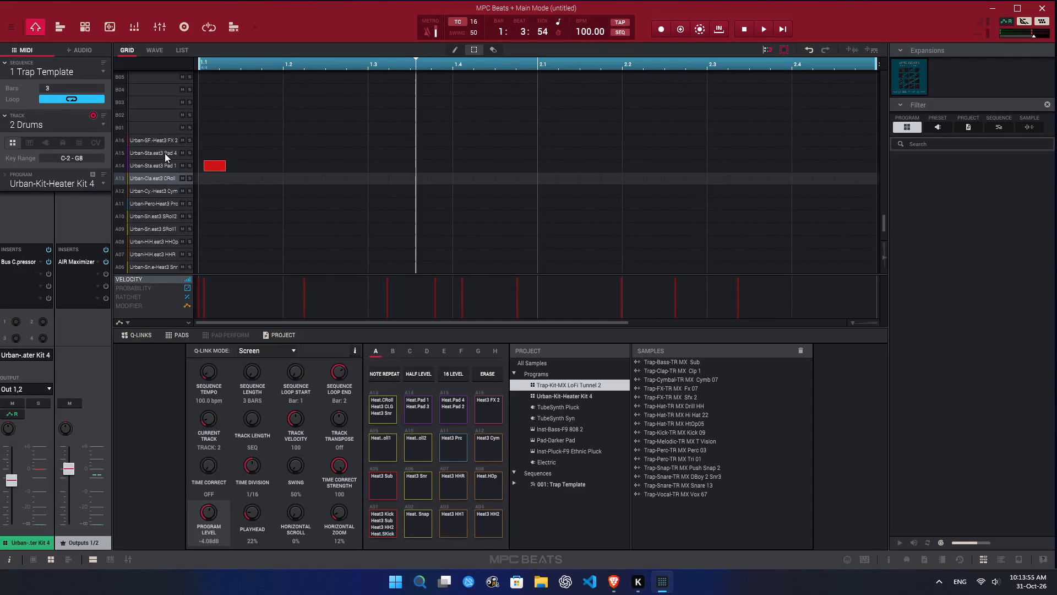
{"action": "left_click_drag", "start_coordinate": [159, 153], "coordinate": [164, 178]}
{"action": "left_click", "coordinate": [455, 410]}
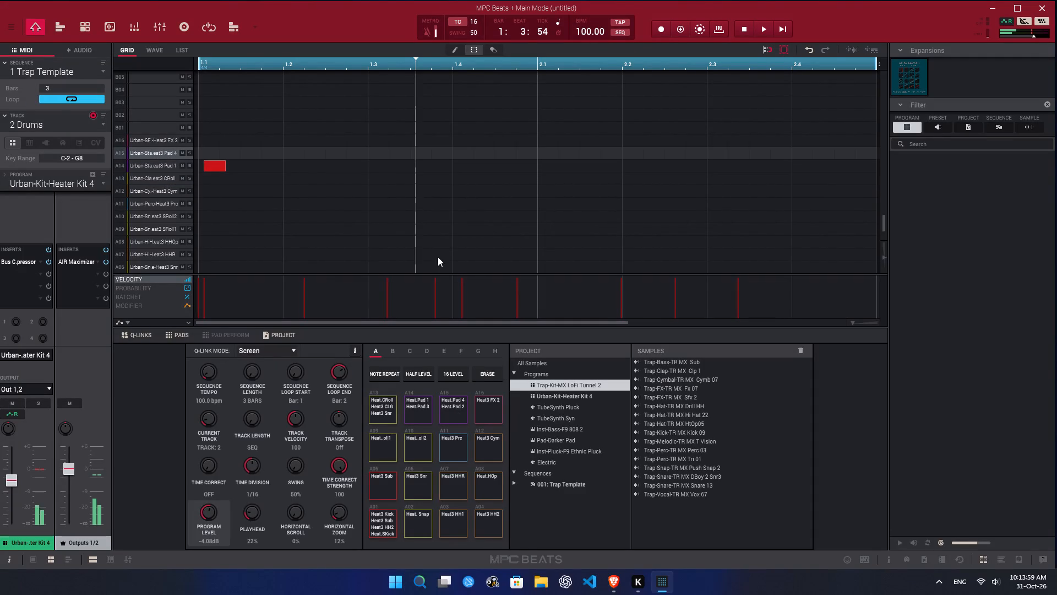
Shift the A14 Pad 1 note earlier so it starts at 1.1.
{"action": "left_click_drag", "start_coordinate": [214, 166], "coordinate": [209, 167]}
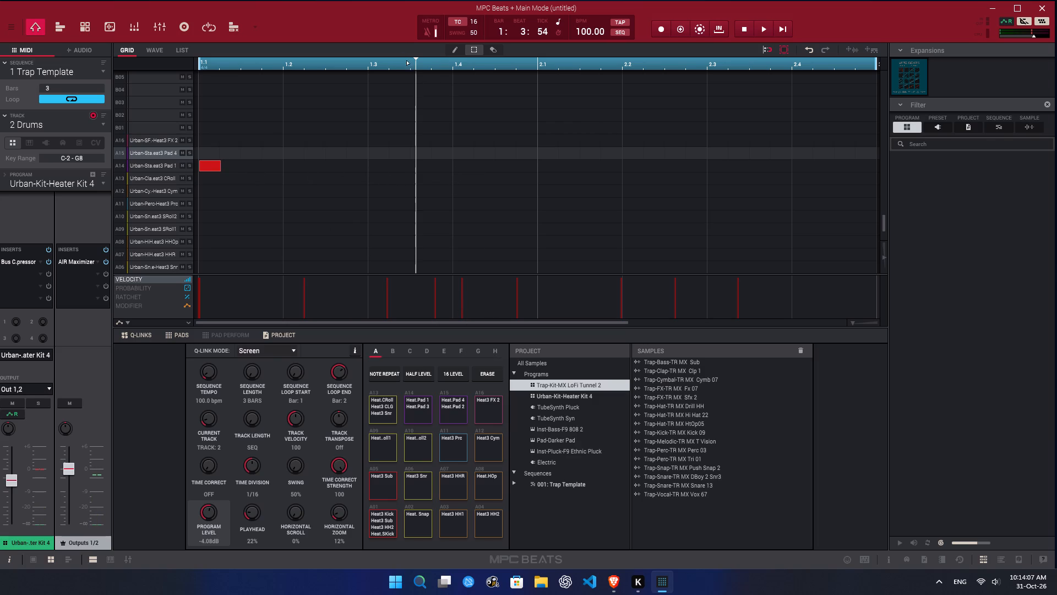
Place the playhead at the loop's end at 3.1 and try to pull that end back to 2.4.
{"action": "left_click_drag", "start_coordinate": [416, 58], "coordinate": [248, 73]}
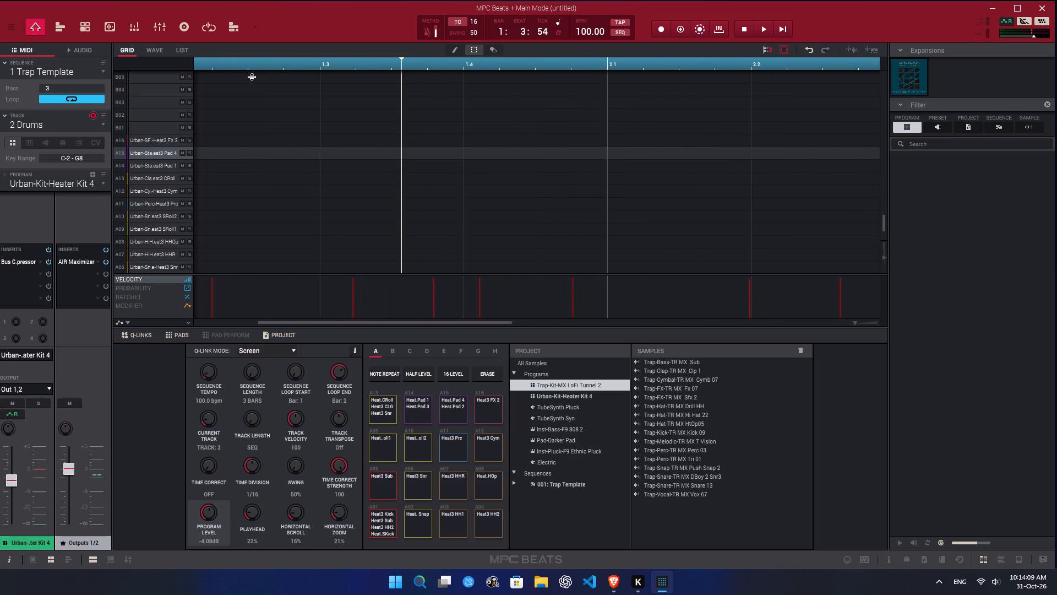
{"action": "left_click_drag", "start_coordinate": [248, 73], "coordinate": [409, 80]}
{"action": "left_click_drag", "start_coordinate": [402, 324], "coordinate": [366, 329]}
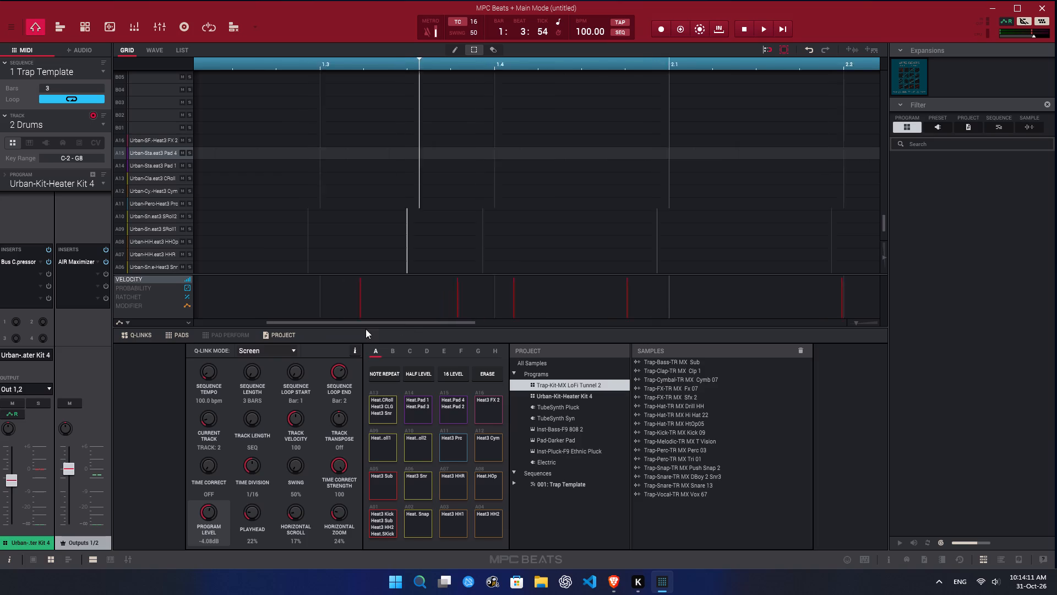
{"action": "left_click_drag", "start_coordinate": [366, 329], "coordinate": [630, 329]}
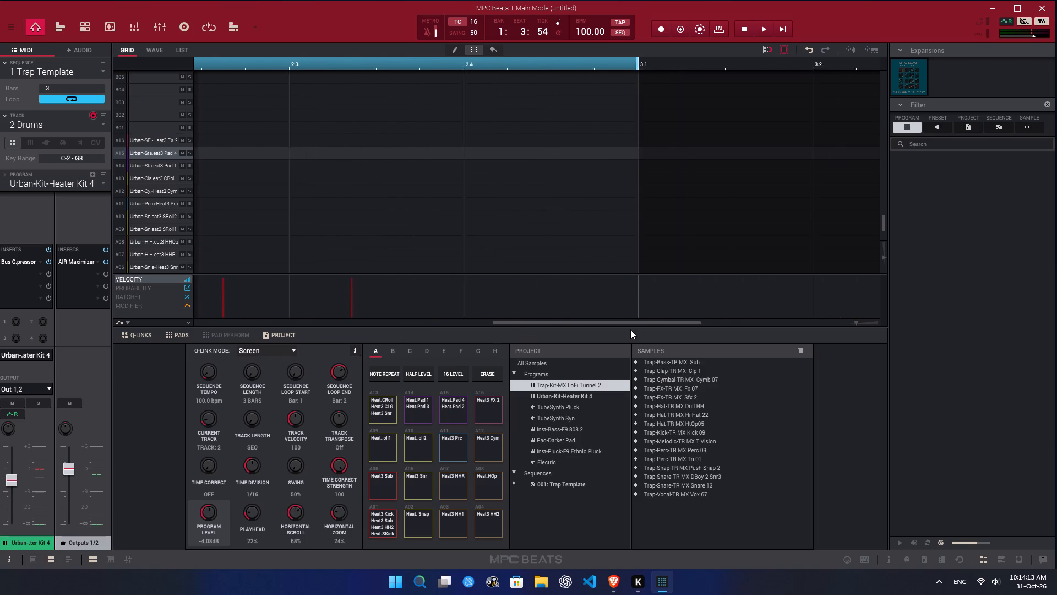
{"action": "left_click_drag", "start_coordinate": [630, 329], "coordinate": [635, 328]}
{"action": "left_click", "coordinate": [597, 64]}
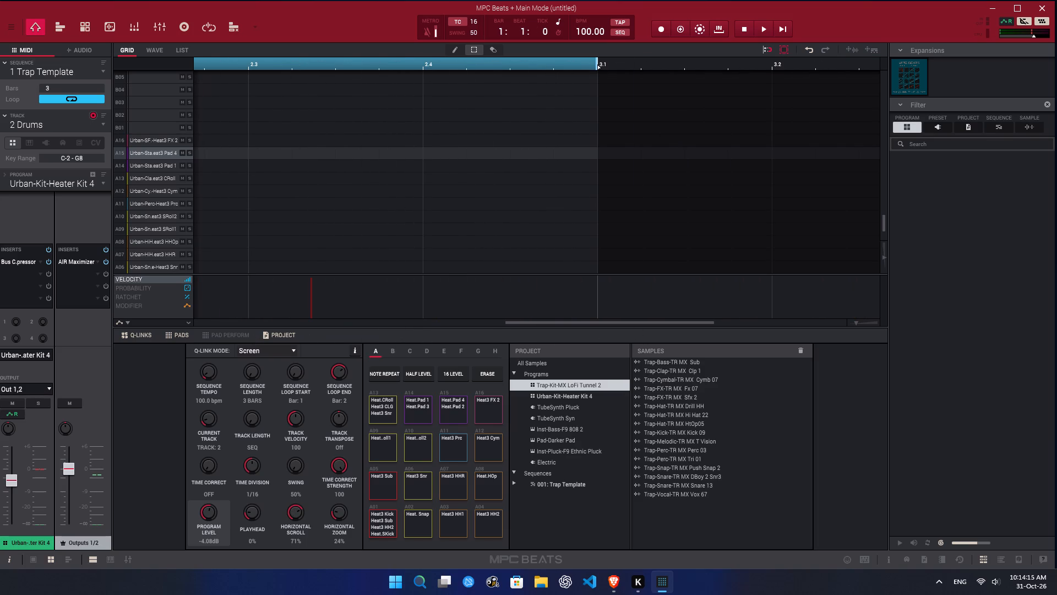
{"action": "left_click_drag", "start_coordinate": [596, 65], "coordinate": [426, 59]}
Try to shift the ruler marker at 1.1, play the pattern from the start, and stop it in bar 2.
{"action": "left_click_drag", "start_coordinate": [536, 323], "coordinate": [459, 324]}
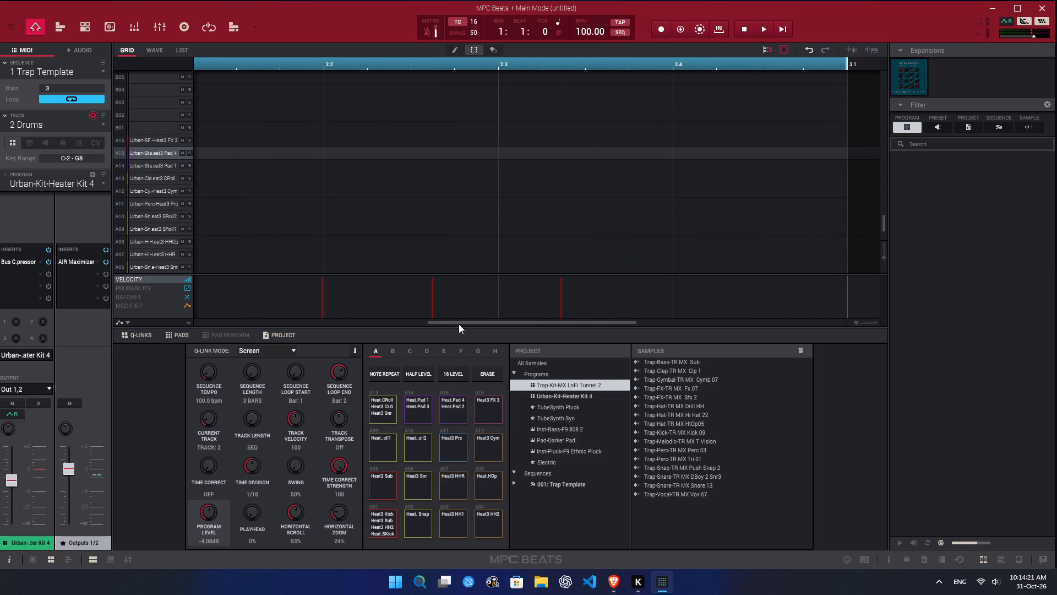
{"action": "left_click_drag", "start_coordinate": [459, 324], "coordinate": [290, 329]}
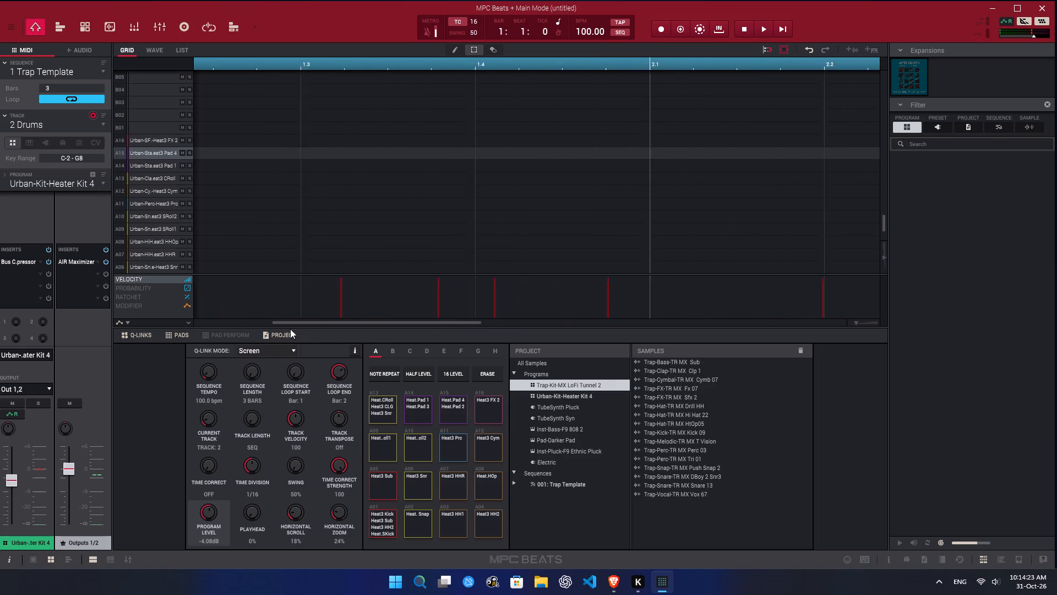
{"action": "left_click_drag", "start_coordinate": [290, 329], "coordinate": [159, 329]}
{"action": "scroll", "coordinate": [575, 182], "scroll_direction": "down", "scroll_amount": 7}
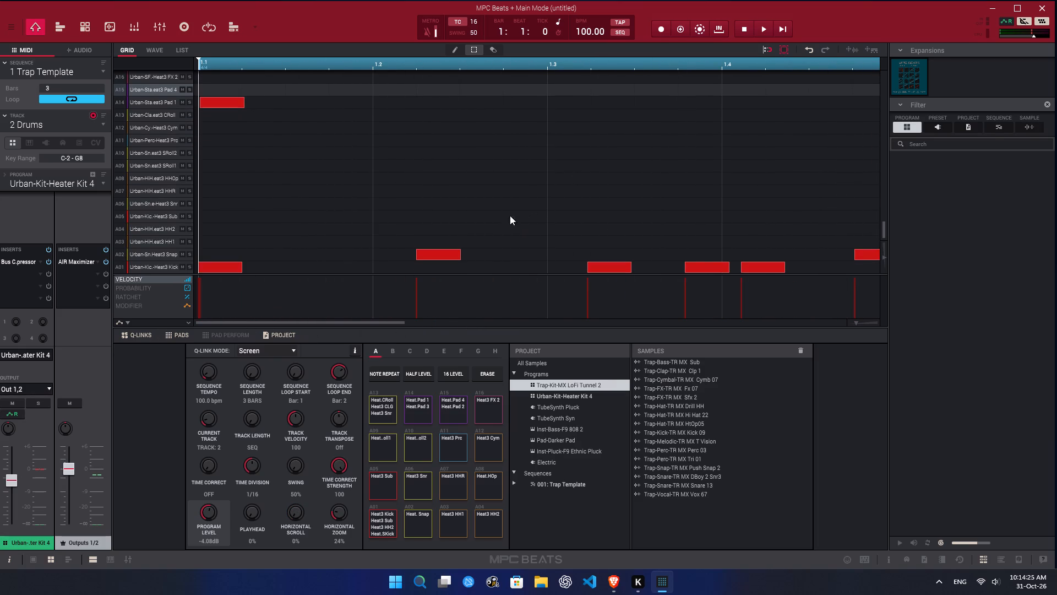
{"action": "scroll", "coordinate": [554, 134], "scroll_direction": "up", "scroll_amount": 3}
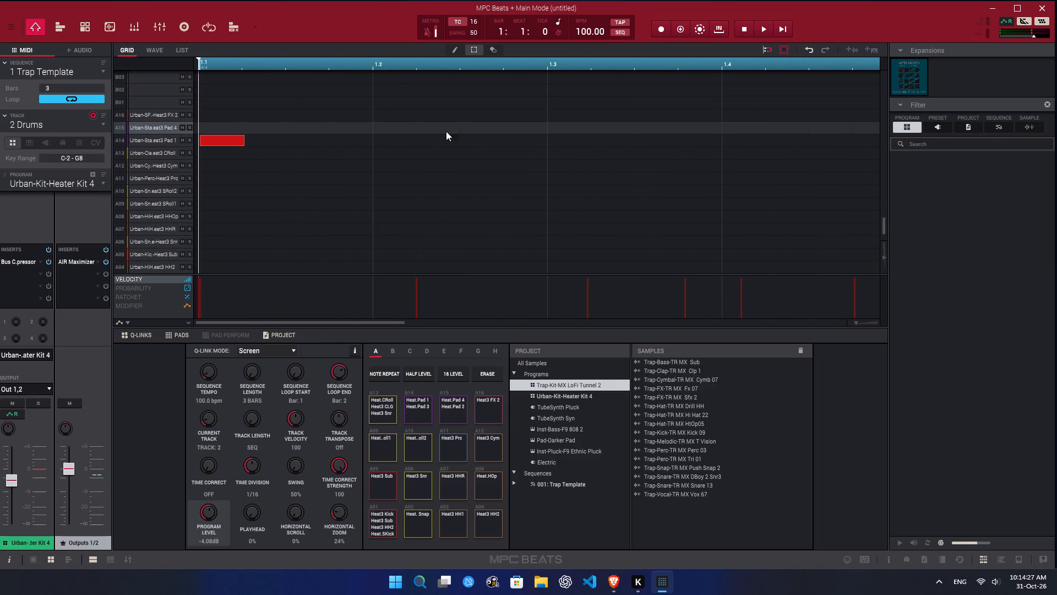
{"action": "left_click_drag", "start_coordinate": [199, 63], "coordinate": [194, 63]}
{"action": "left_click_drag", "start_coordinate": [194, 63], "coordinate": [298, 67]}
{"action": "left_click_drag", "start_coordinate": [200, 59], "coordinate": [244, 64]}
{"action": "scroll", "coordinate": [705, 84], "scroll_direction": "down", "scroll_amount": 4}
{"action": "key", "text": "space"}
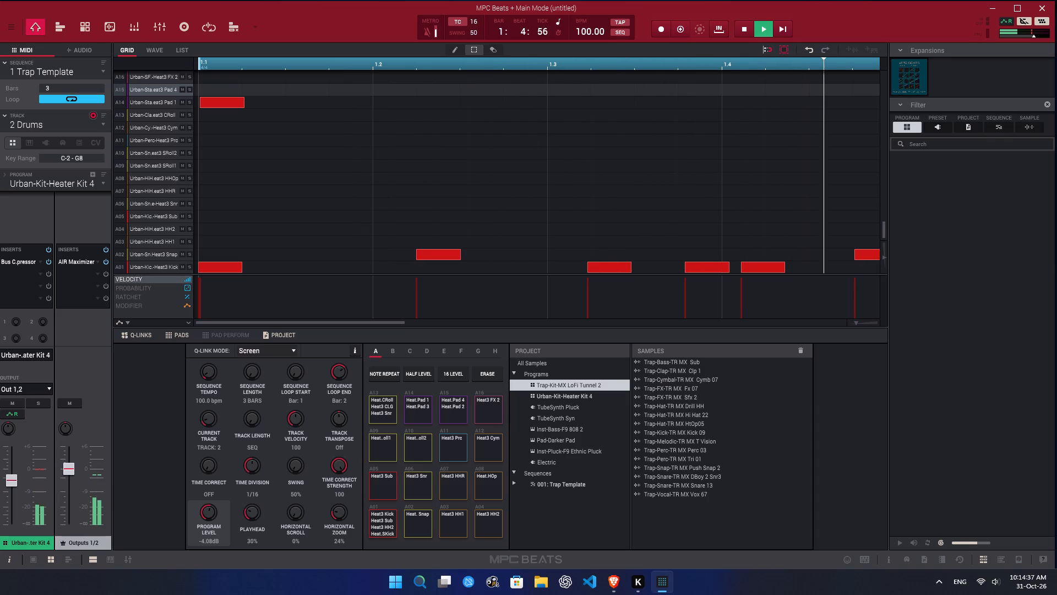
{"action": "key", "text": "space"}
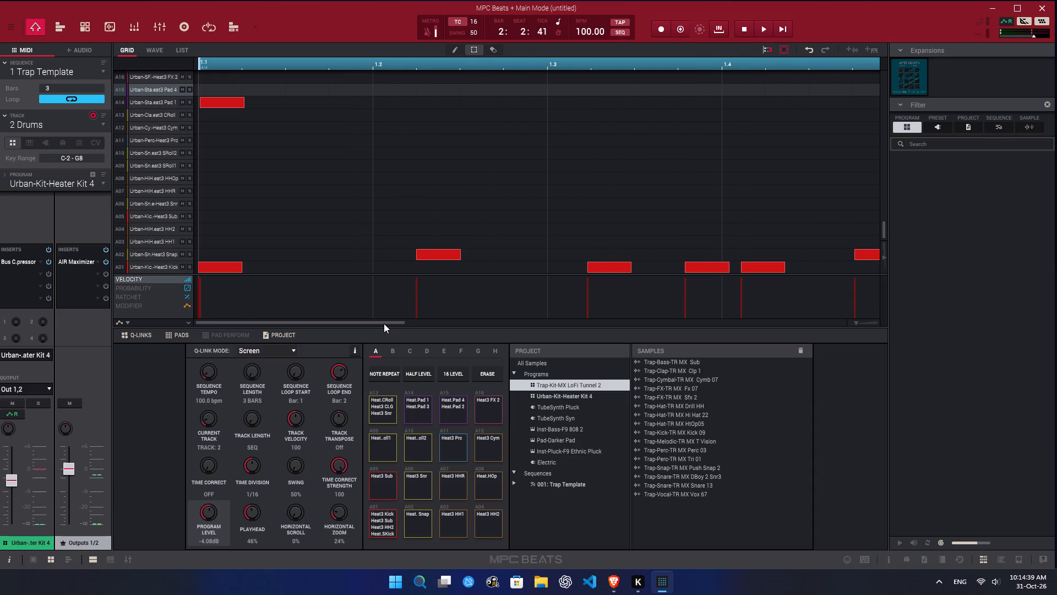
Add an A15 Pad 4 note just after 1.4, shift it back to 1.4, and audition the A15 pad.
{"action": "left_click_drag", "start_coordinate": [384, 323], "coordinate": [357, 336]}
{"action": "left_click_drag", "start_coordinate": [396, 326], "coordinate": [371, 331]}
{"action": "left_click_drag", "start_coordinate": [371, 331], "coordinate": [369, 331]}
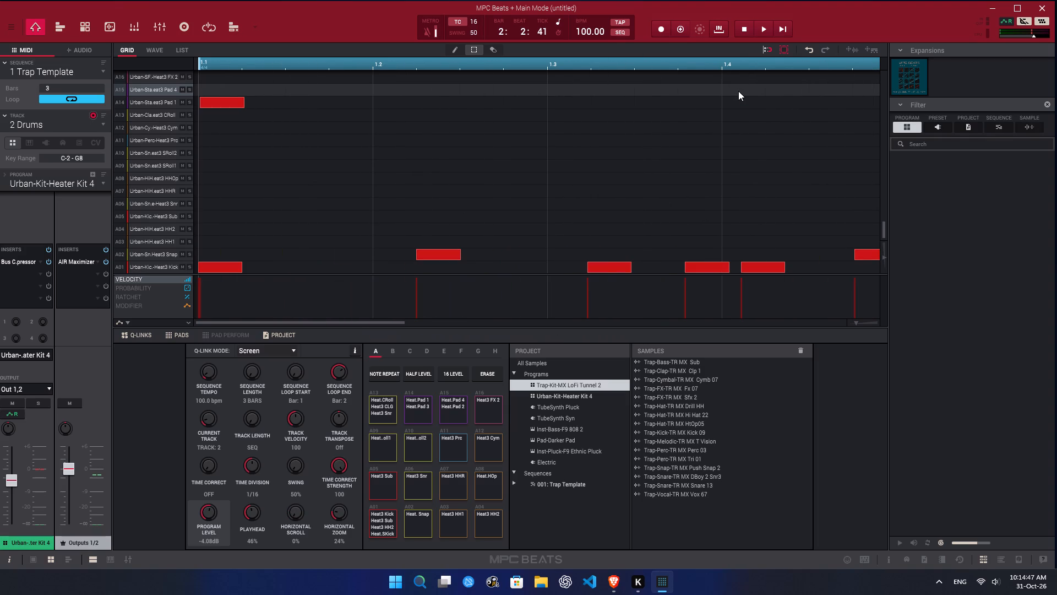
{"action": "double_click", "coordinate": [738, 91]}
{"action": "left_click_drag", "start_coordinate": [771, 92], "coordinate": [758, 95]}
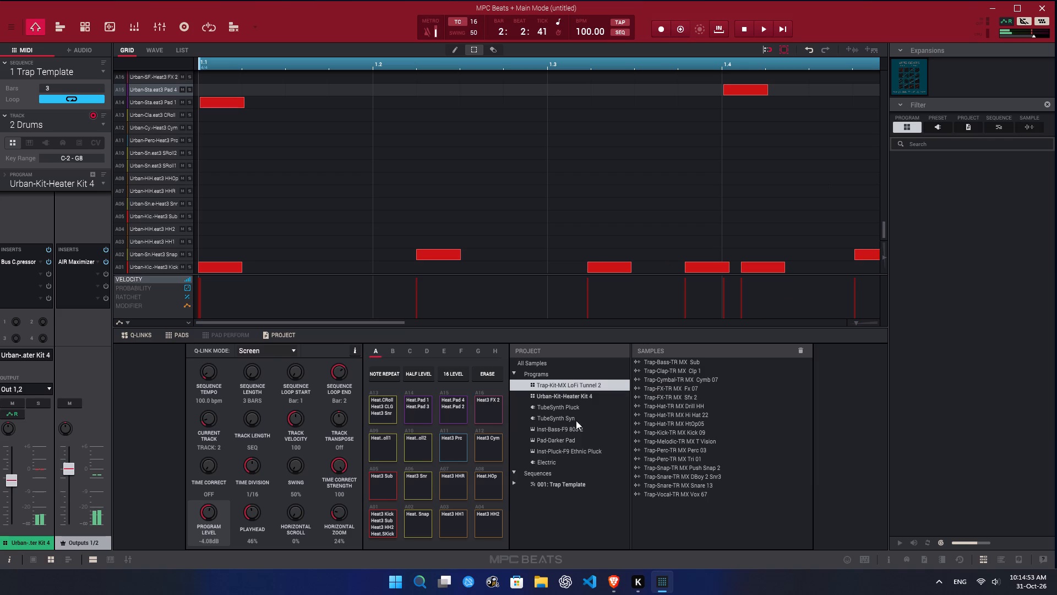
{"action": "left_click", "coordinate": [445, 419]}
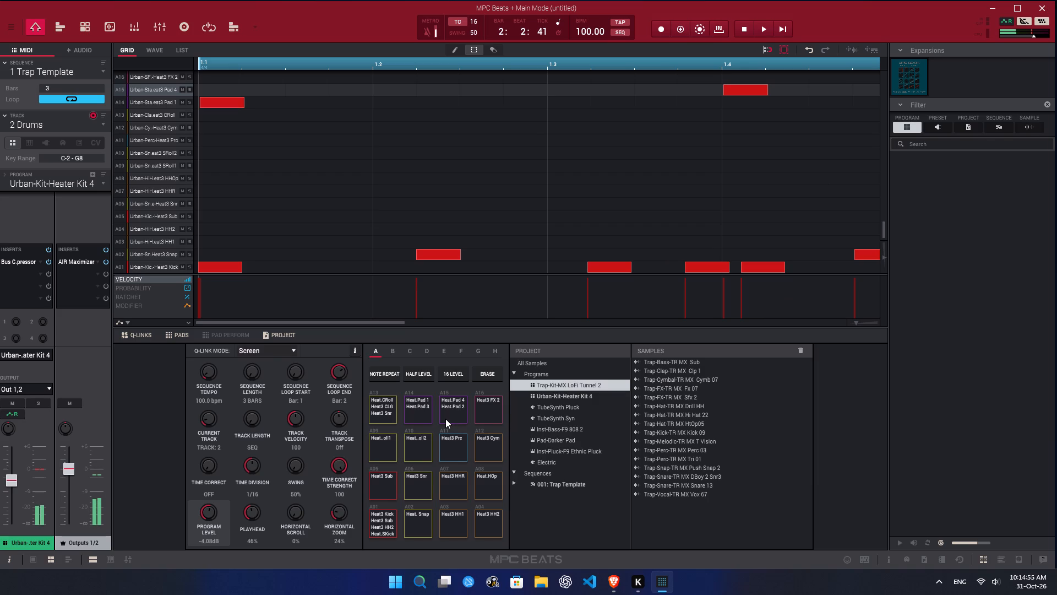
Audition the A15 pad, and play and stop the pattern twice to hear the added pad notes.
{"action": "left_click", "coordinate": [445, 419]}
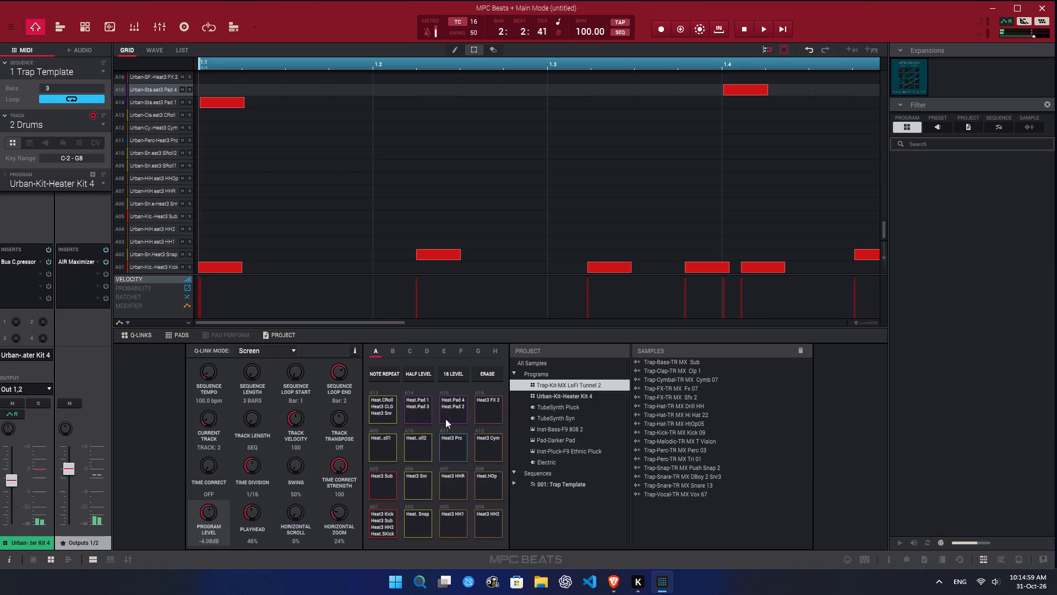
{"action": "key", "text": "space"}
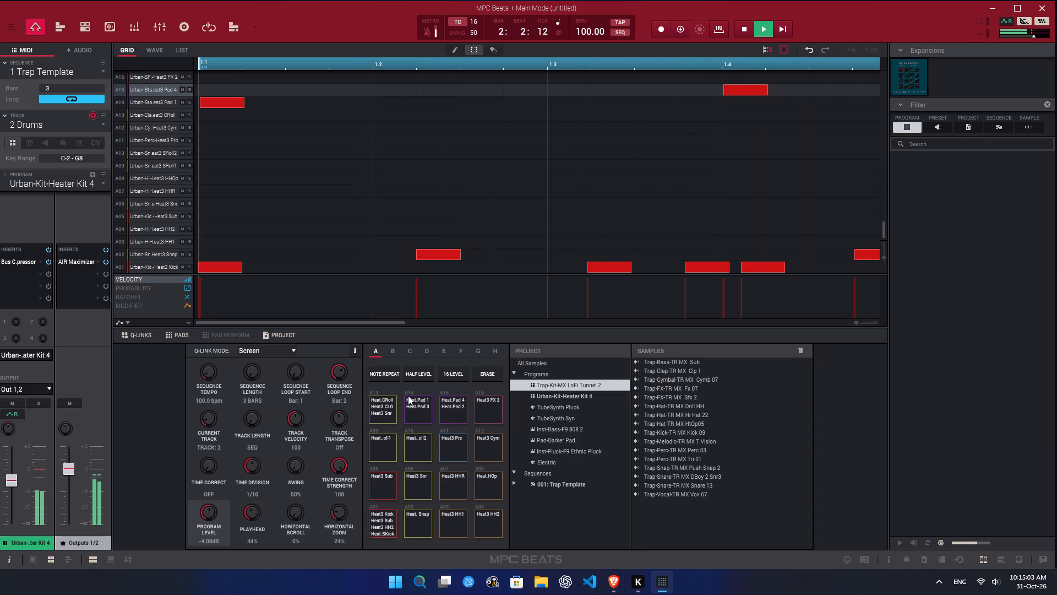
{"action": "key", "text": "space"}
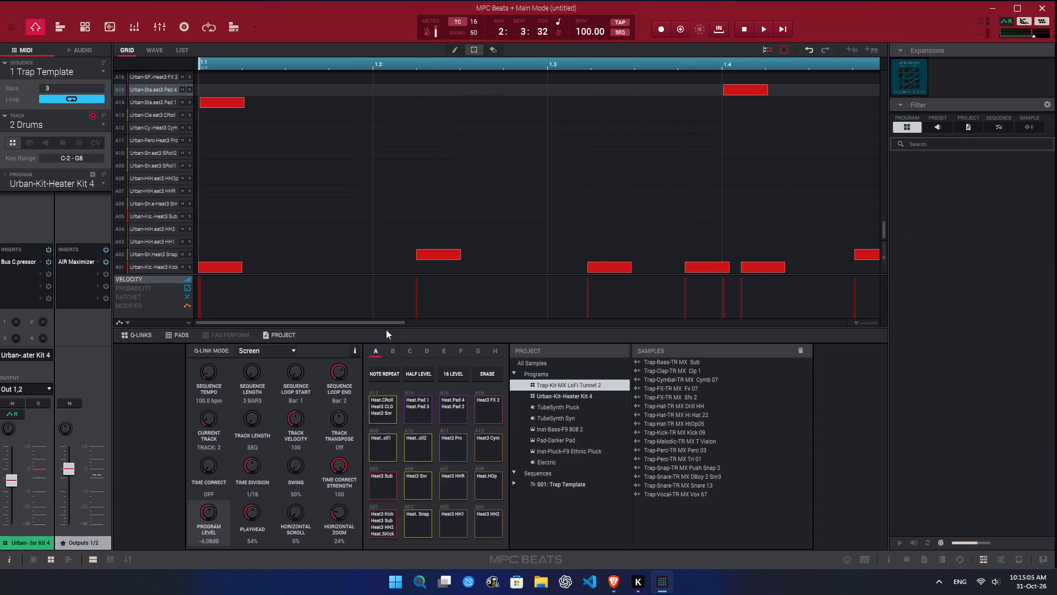
{"action": "key", "text": "space"}
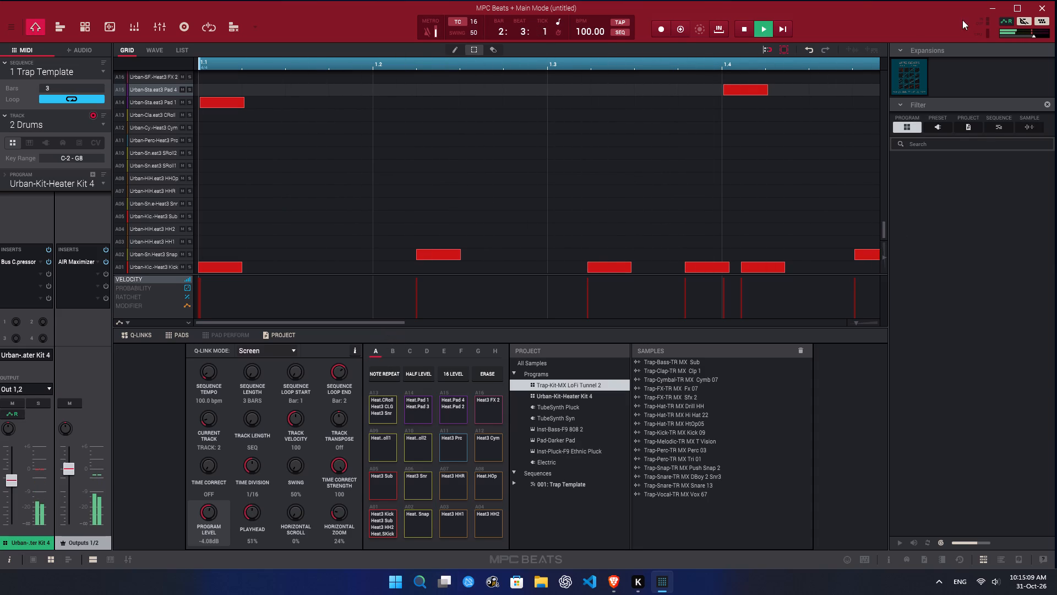
{"action": "key", "text": "space"}
Delete the A14 Pad 1 note at 1.1 and the A15 Pad 4 note at 1.4.
{"action": "double_click", "coordinate": [224, 101]}
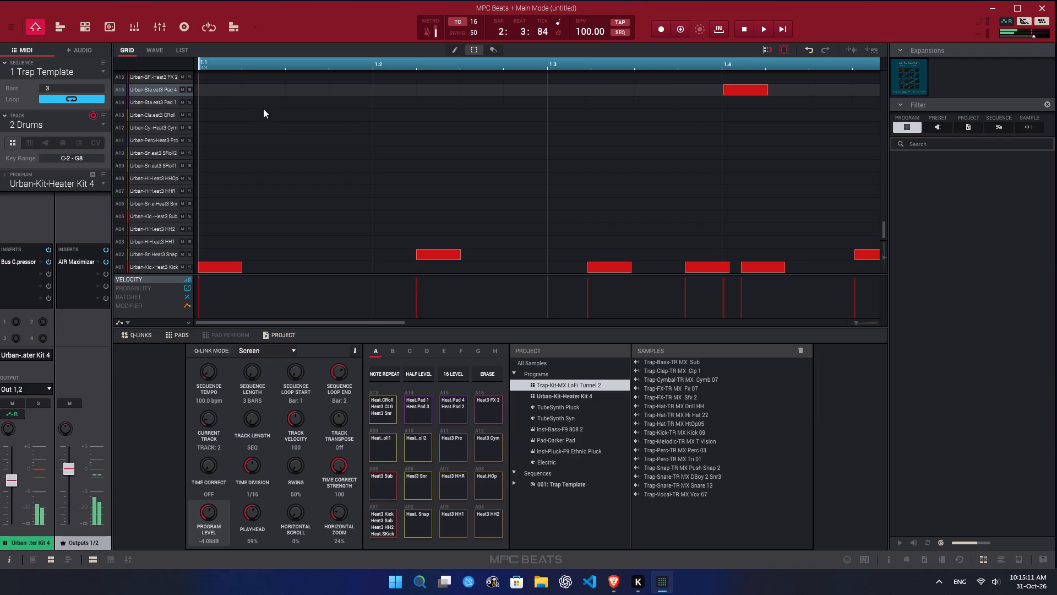
{"action": "double_click", "coordinate": [744, 88]}
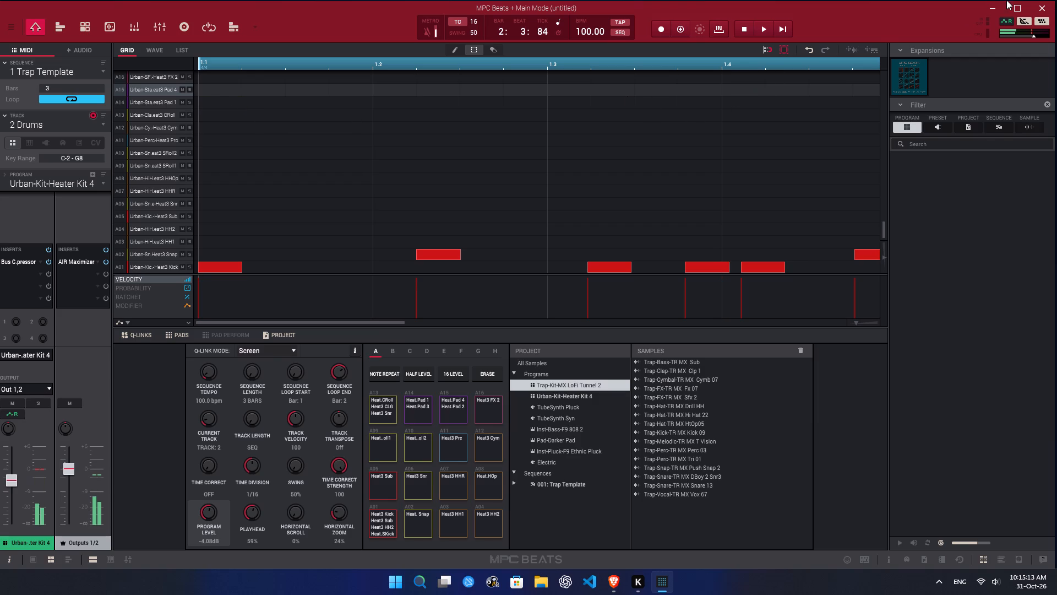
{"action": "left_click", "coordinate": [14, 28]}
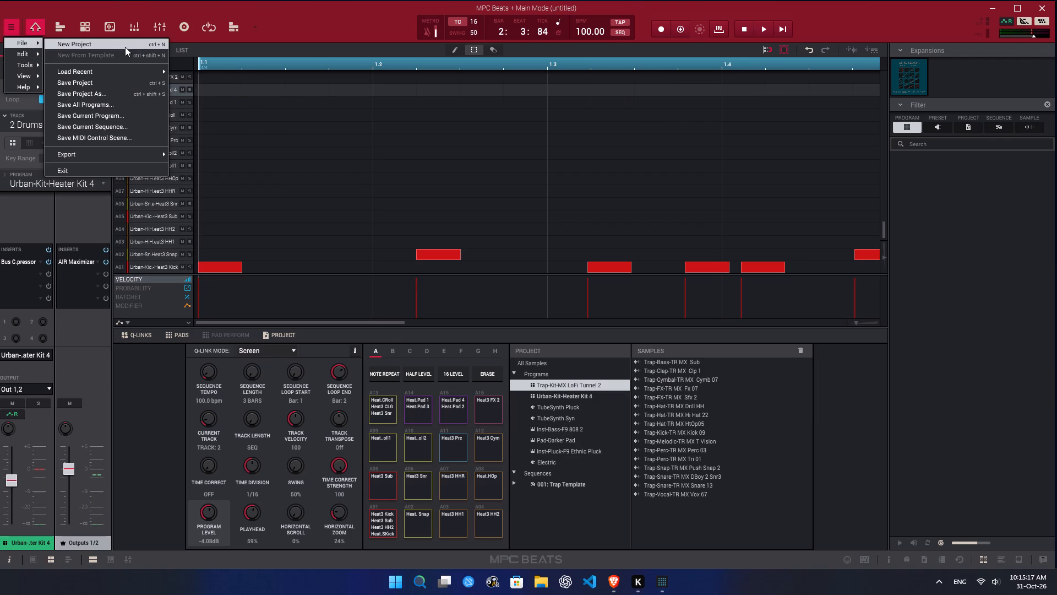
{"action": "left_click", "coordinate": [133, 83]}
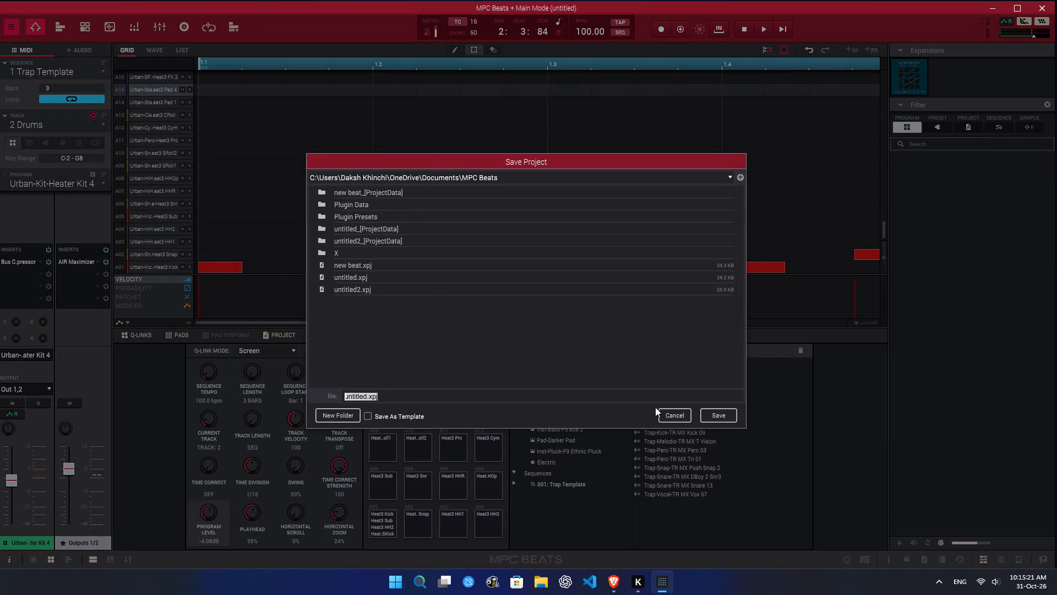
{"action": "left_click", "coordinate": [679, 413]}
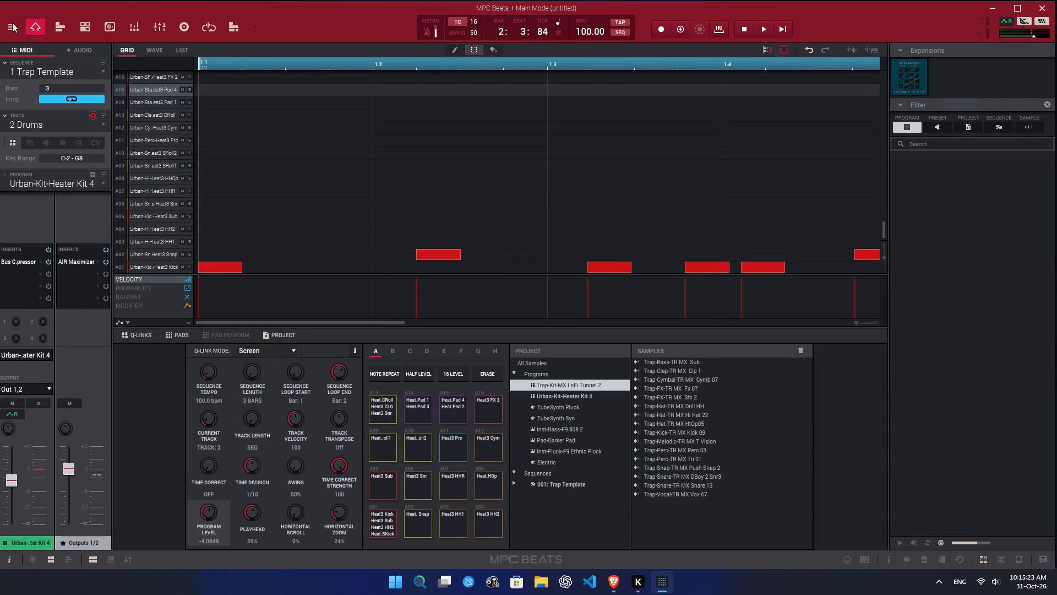
Export the audio mixdown at a 48 kHz sample rate as untitled.wav into the X folder inside MPC Beats.
{"action": "left_click", "coordinate": [12, 23]}
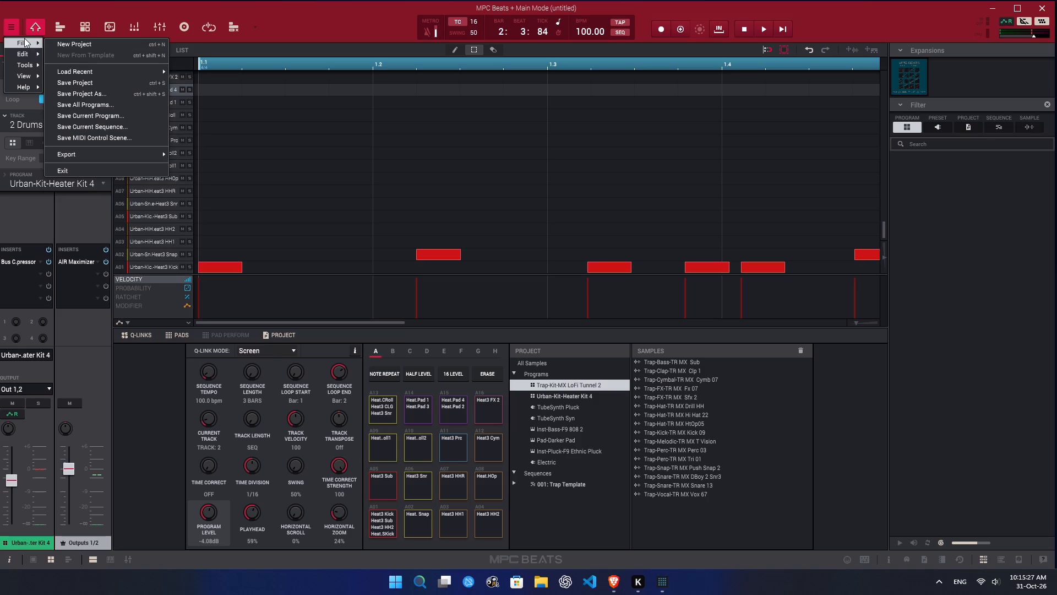
{"action": "left_click", "coordinate": [112, 152]}
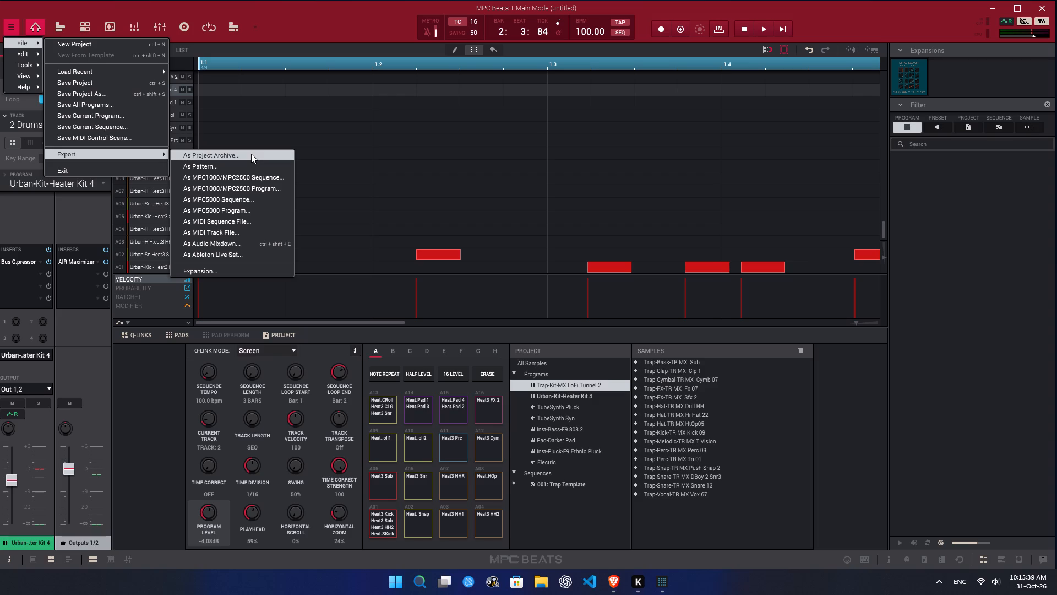
{"action": "left_click", "coordinate": [262, 239]}
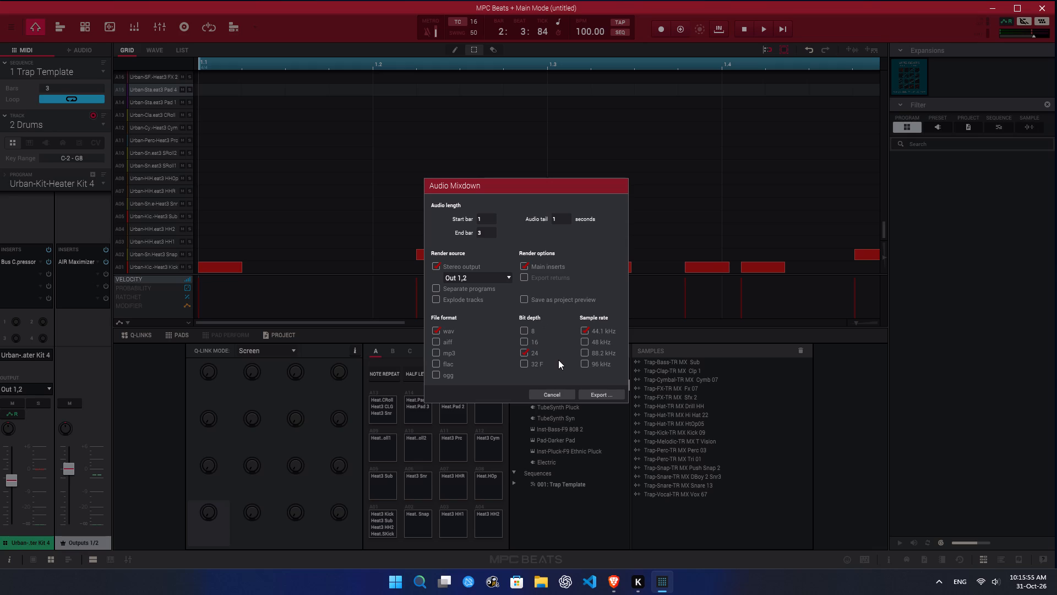
{"action": "left_click", "coordinate": [583, 343]}
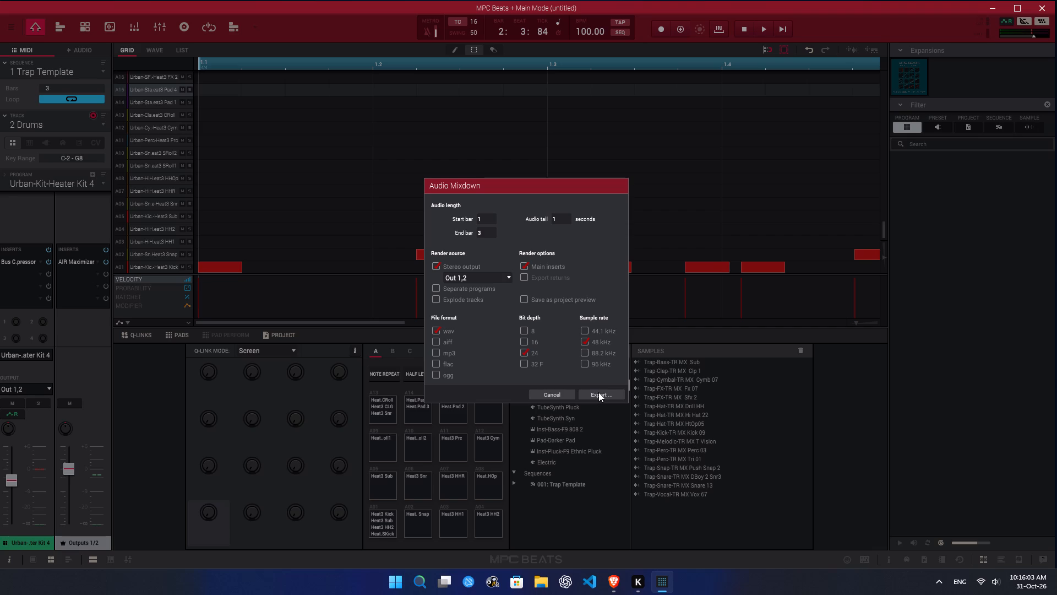
{"action": "left_click", "coordinate": [598, 392]}
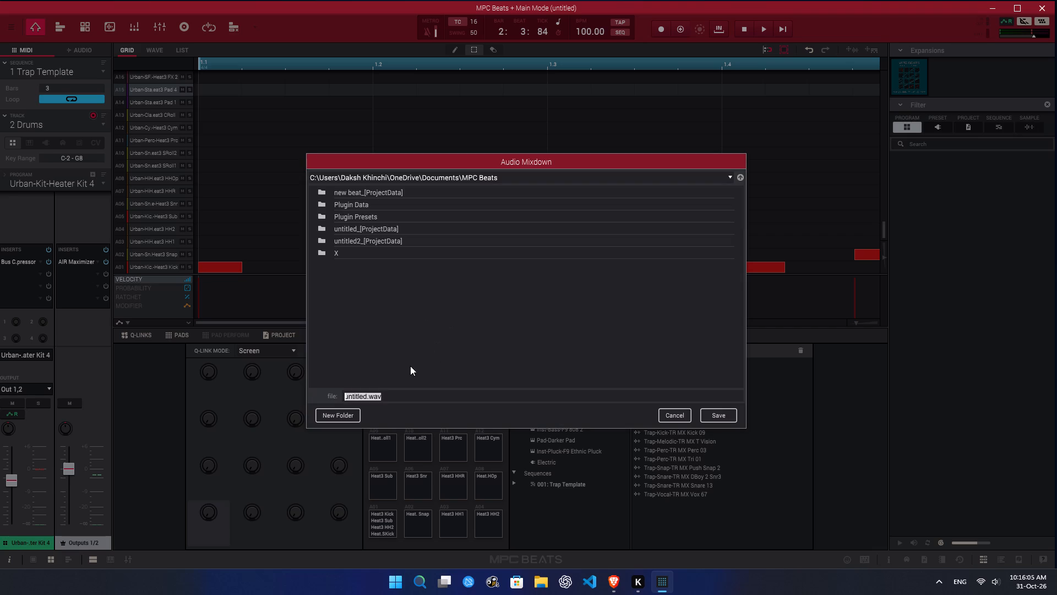
{"action": "left_click", "coordinate": [376, 251]}
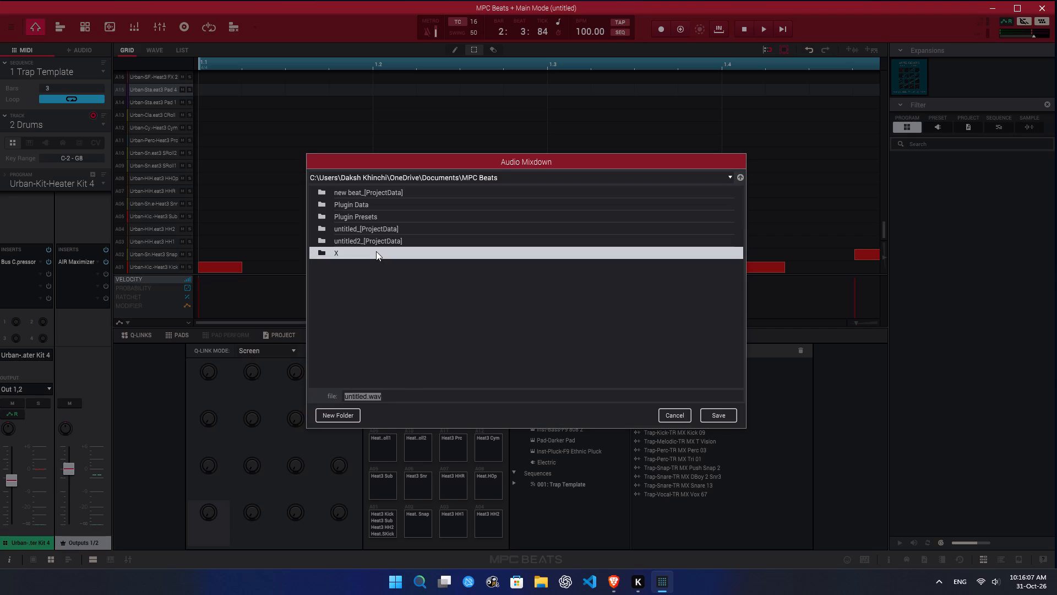
{"action": "double_click", "coordinate": [376, 251]}
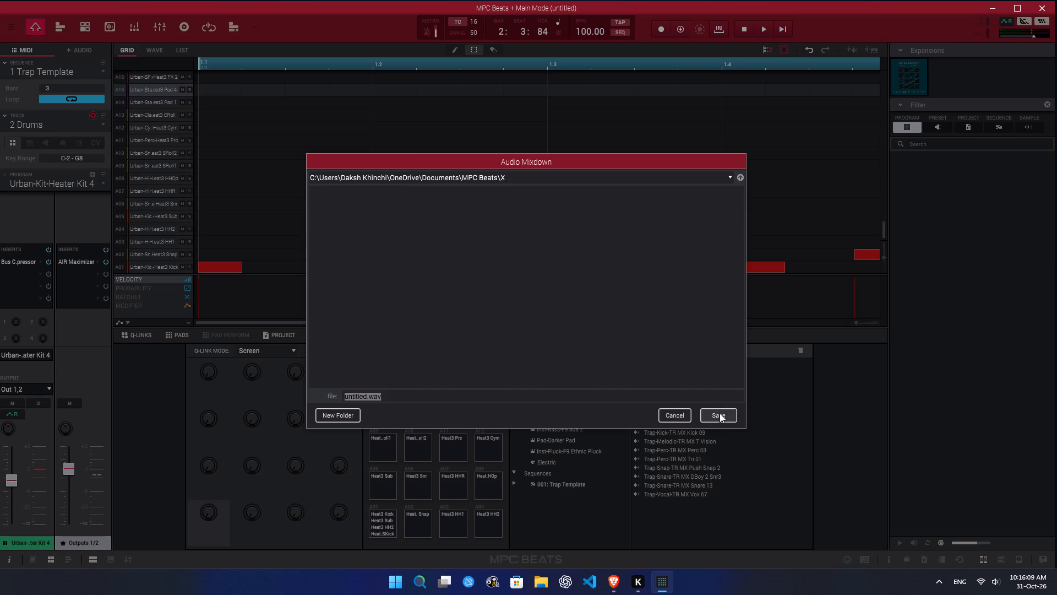
{"action": "left_click", "coordinate": [720, 412]}
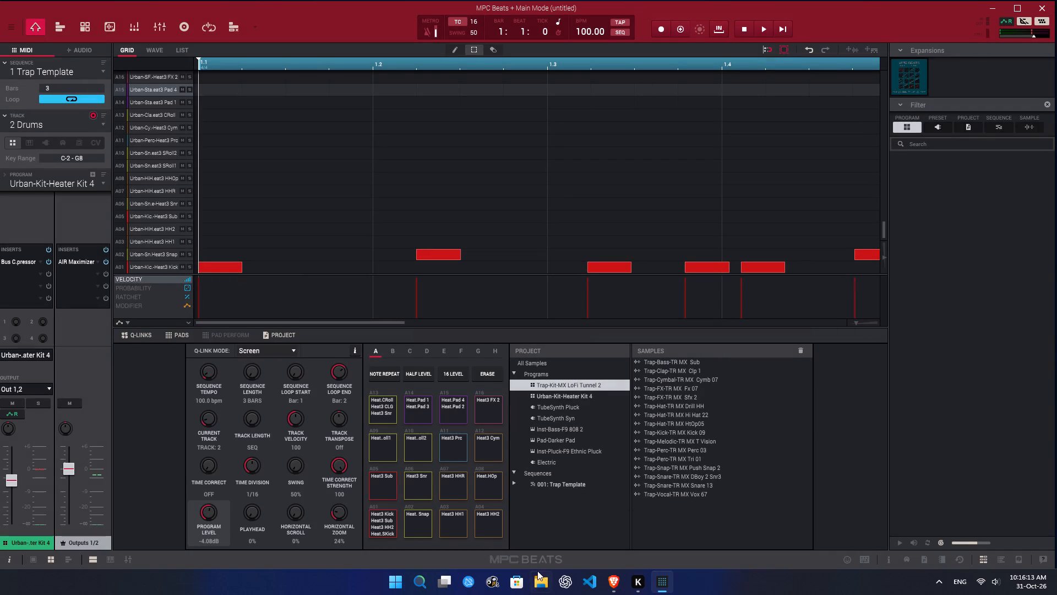
Switch to File Explorer and check Local Disk (X:) for the exported WAV file, refreshing the folder repeatedly.
{"action": "left_click", "coordinate": [542, 585]}
{"action": "left_click", "coordinate": [79, 403]}
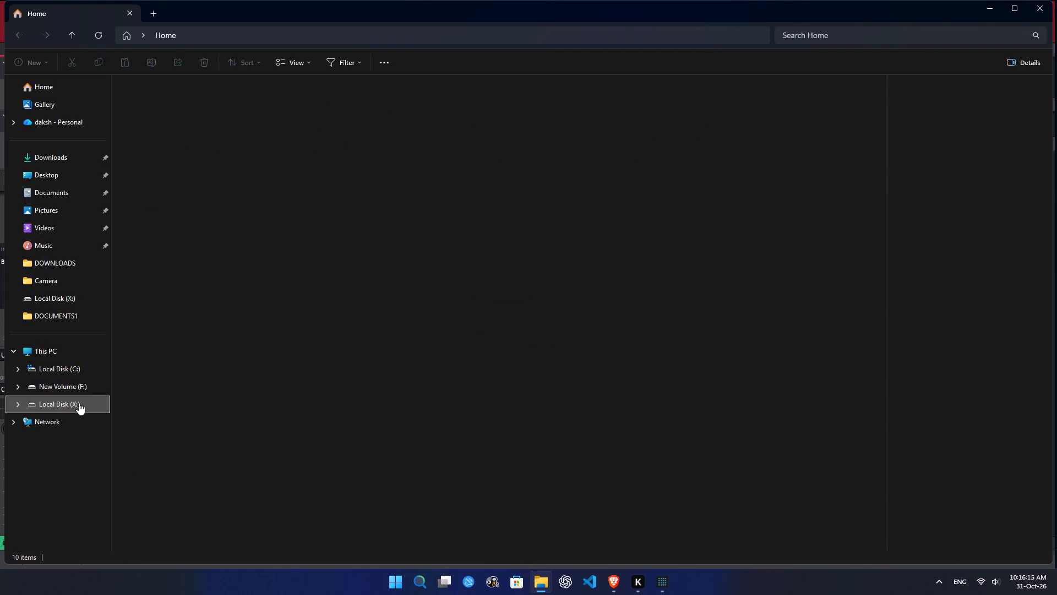
{"action": "scroll", "coordinate": [453, 327], "scroll_direction": "up", "scroll_amount": 2}
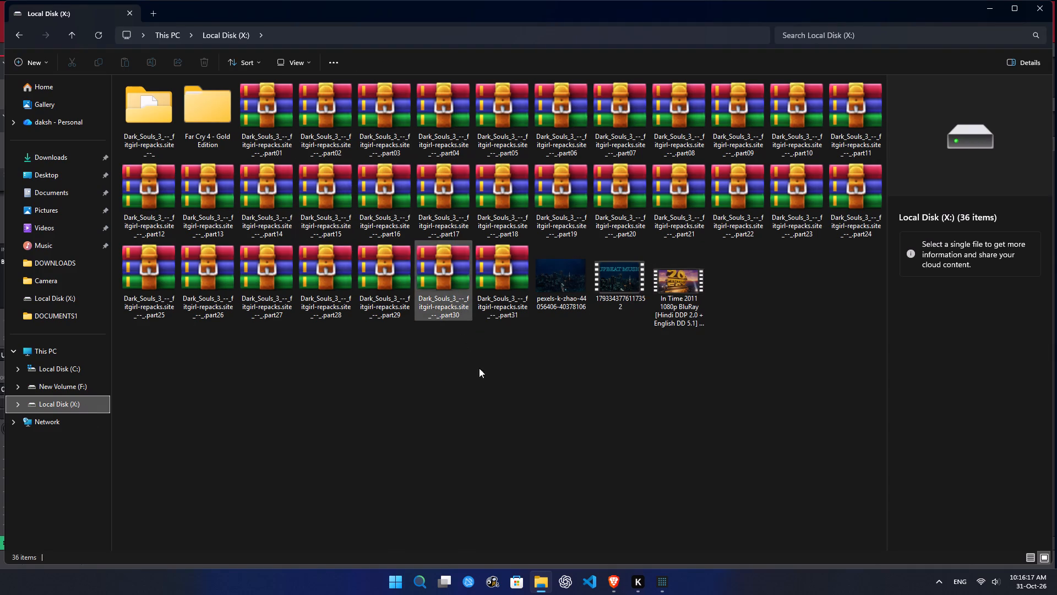
{"action": "scroll", "coordinate": [479, 368], "scroll_direction": "up", "scroll_amount": 2}
{"action": "key", "text": "F5"}
{"action": "key", "text": "F5"}
{"action": "key", "text": "F5"}
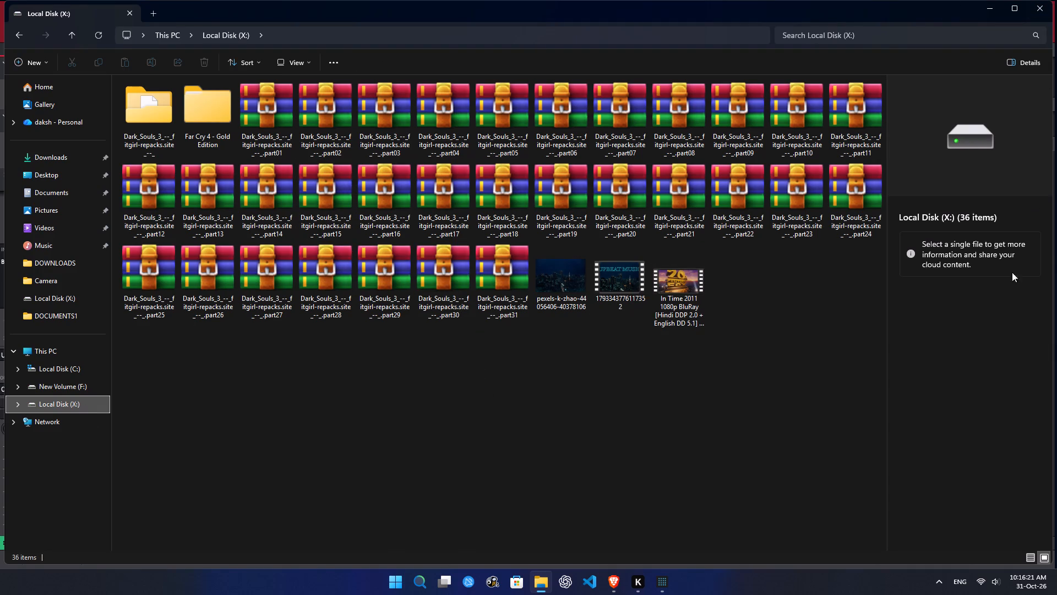
{"action": "key", "text": "F5"}
{"action": "key", "text": "F5"}
{"action": "key", "text": "F5"}
{"action": "key", "text": "F5"}
{"action": "key", "text": "F5"}
{"action": "key", "text": "F5"}
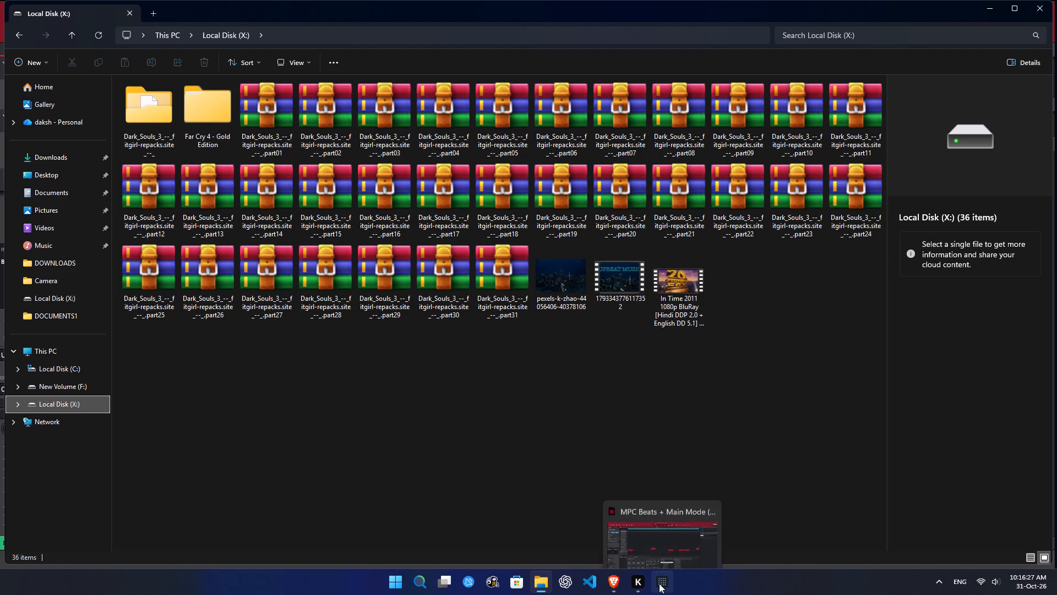
Return to MPC Beats and start another audio mixdown export with the existing settings, up to choosing the save location.
{"action": "left_click", "coordinate": [659, 583]}
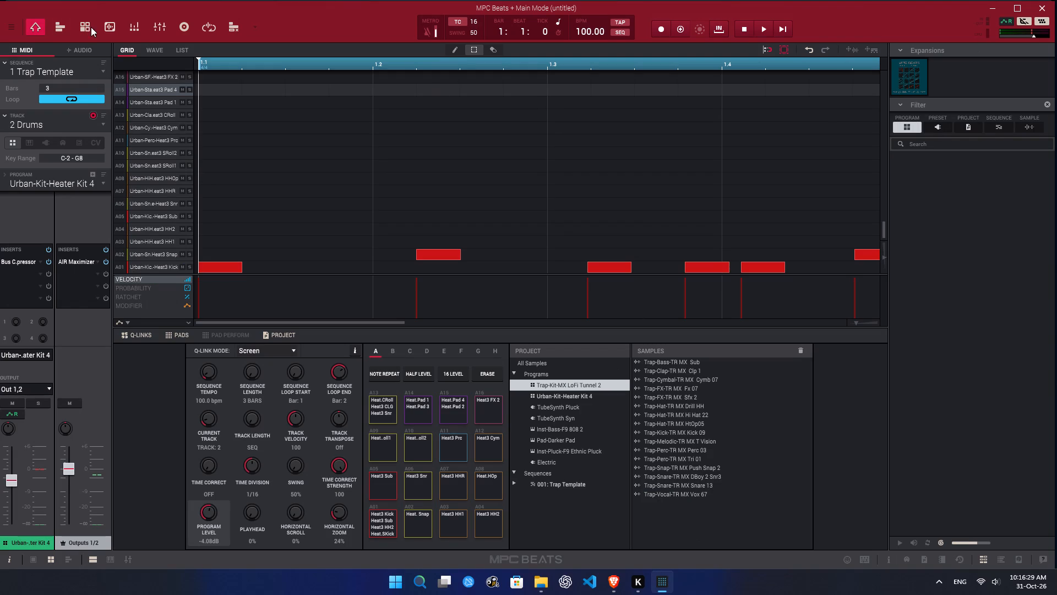
{"action": "left_click", "coordinate": [16, 25]}
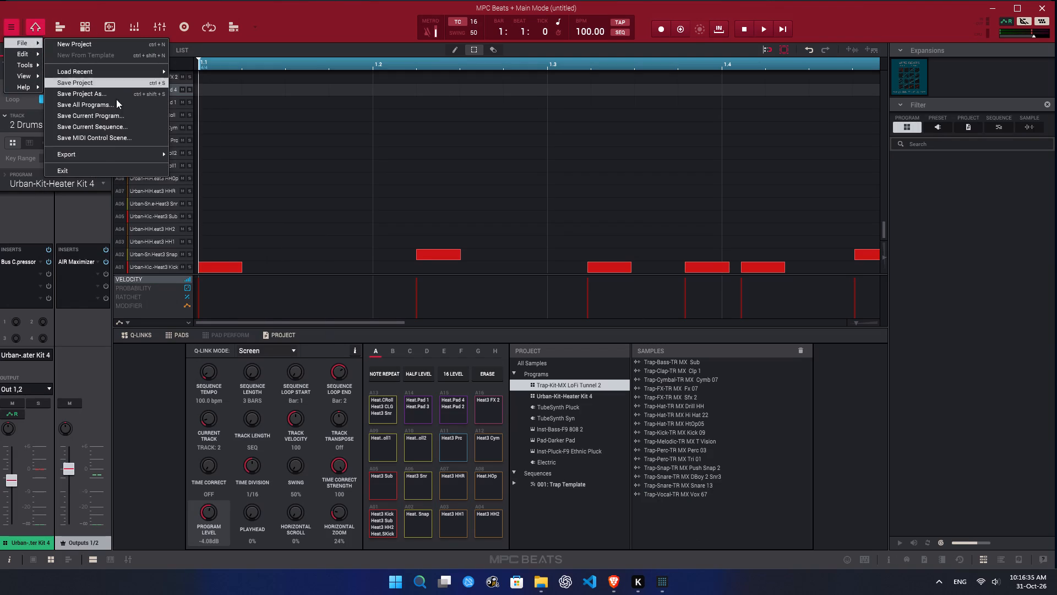
{"action": "left_click", "coordinate": [104, 158]}
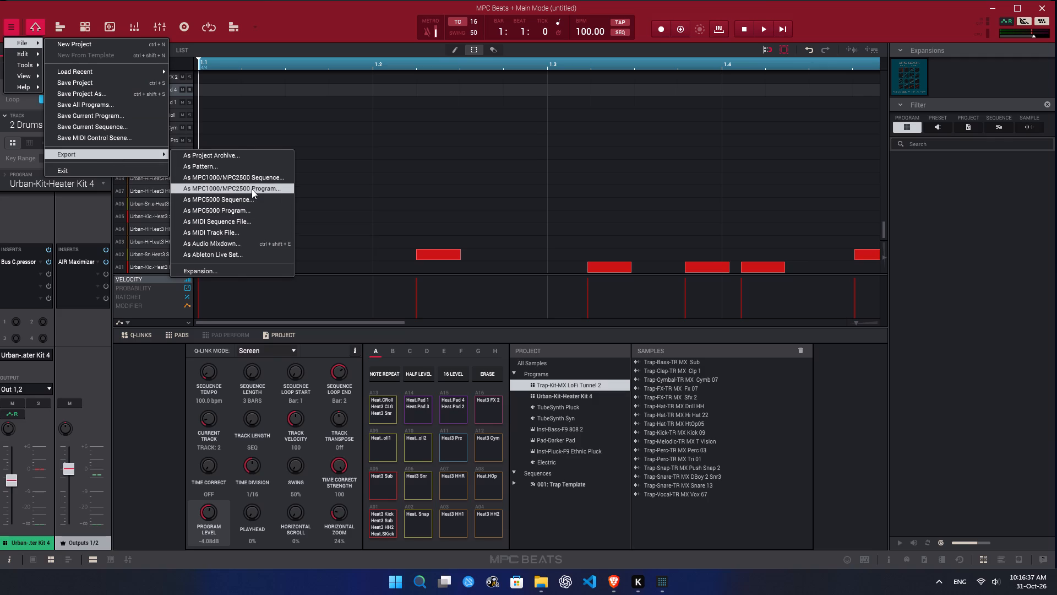
{"action": "left_click", "coordinate": [261, 244]}
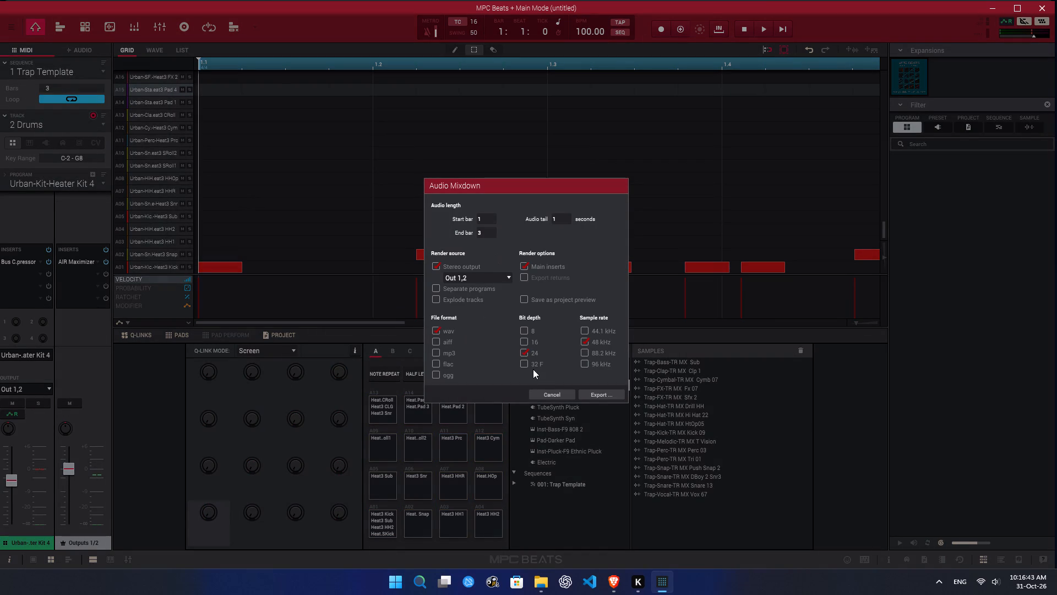
{"action": "left_click", "coordinate": [600, 396]}
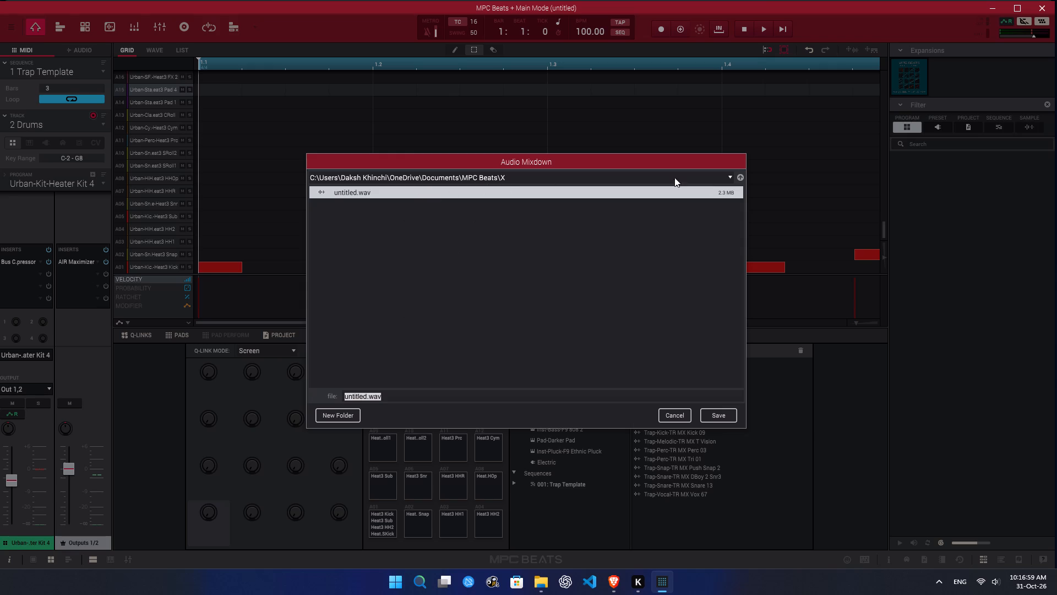
Set the save location to the root of the X: drive and save the audio mixdown as untitled.wav.
{"action": "left_click", "coordinate": [726, 176]}
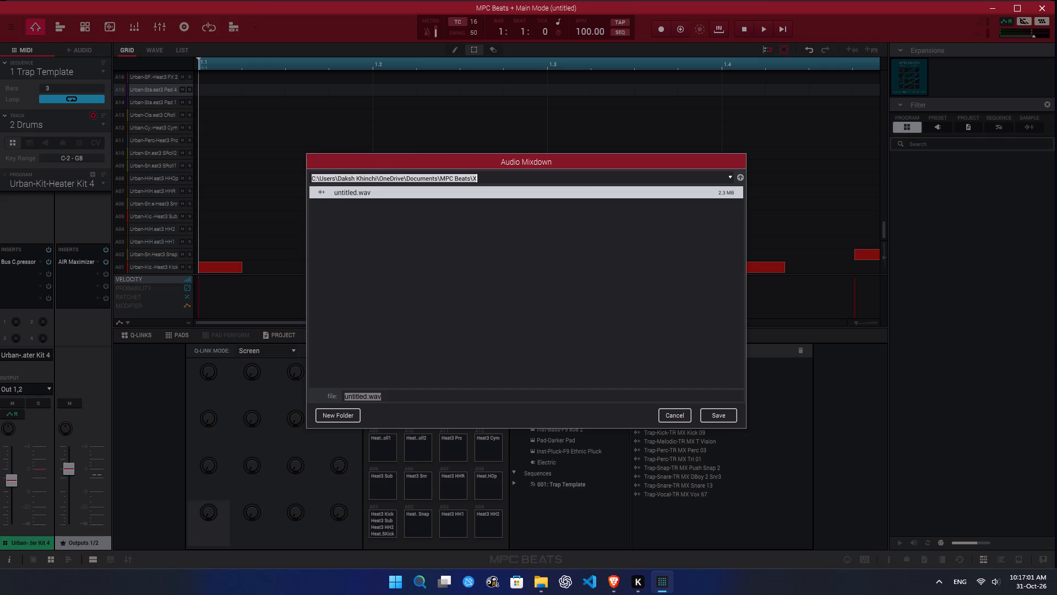
{"action": "left_click", "coordinate": [731, 177]}
{"action": "left_click", "coordinate": [742, 178]}
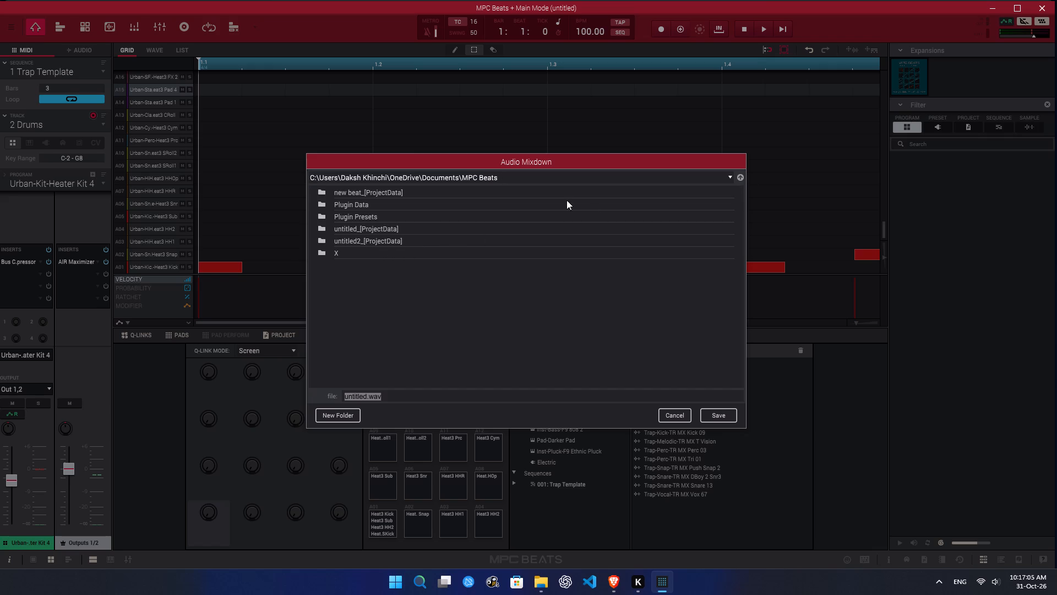
{"action": "left_click", "coordinate": [738, 176]}
{"action": "left_click", "coordinate": [738, 176]}
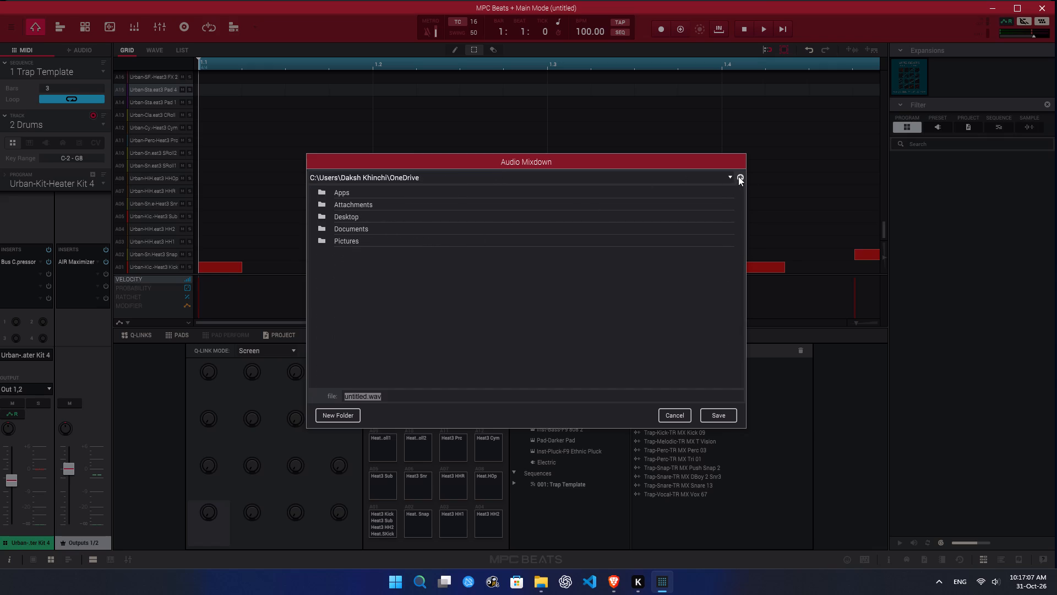
{"action": "left_click", "coordinate": [738, 176]}
{"action": "left_click", "coordinate": [738, 176]}
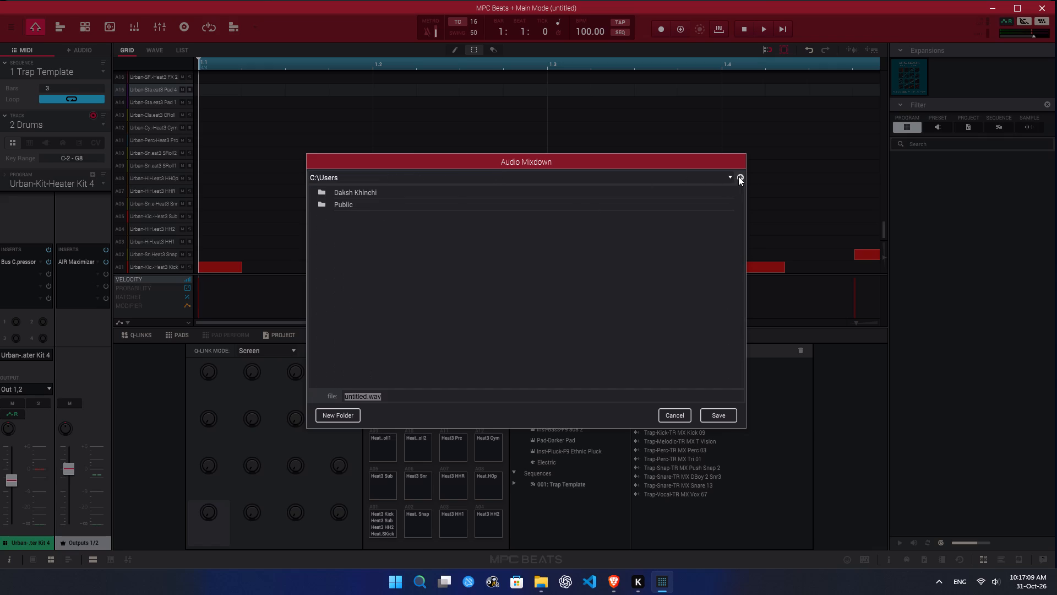
{"action": "double_click", "coordinate": [365, 196]}
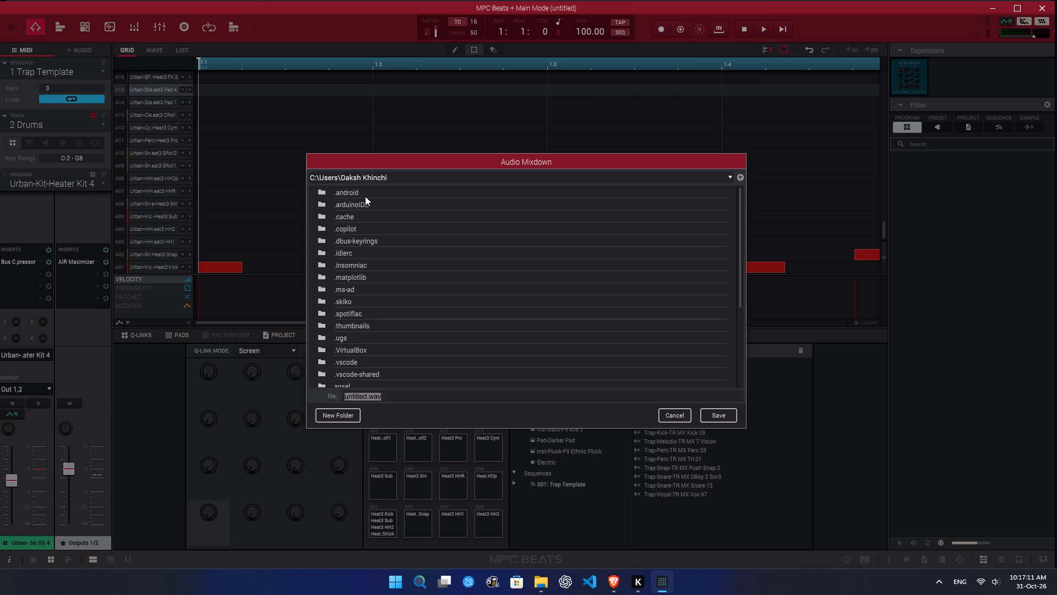
{"action": "scroll", "coordinate": [368, 213], "scroll_direction": "down", "scroll_amount": 7}
{"action": "scroll", "coordinate": [408, 228], "scroll_direction": "up", "scroll_amount": 4}
{"action": "left_click", "coordinate": [739, 175]}
{"action": "left_click", "coordinate": [739, 175]}
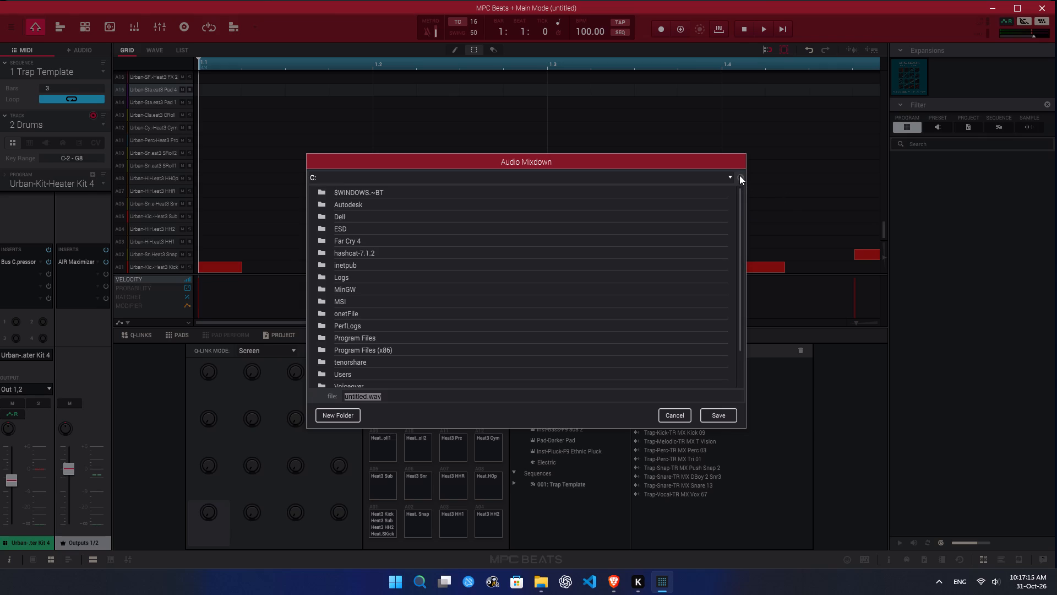
{"action": "left_click", "coordinate": [739, 175]}
{"action": "left_click", "coordinate": [669, 180]}
{"action": "left_click", "coordinate": [729, 177]}
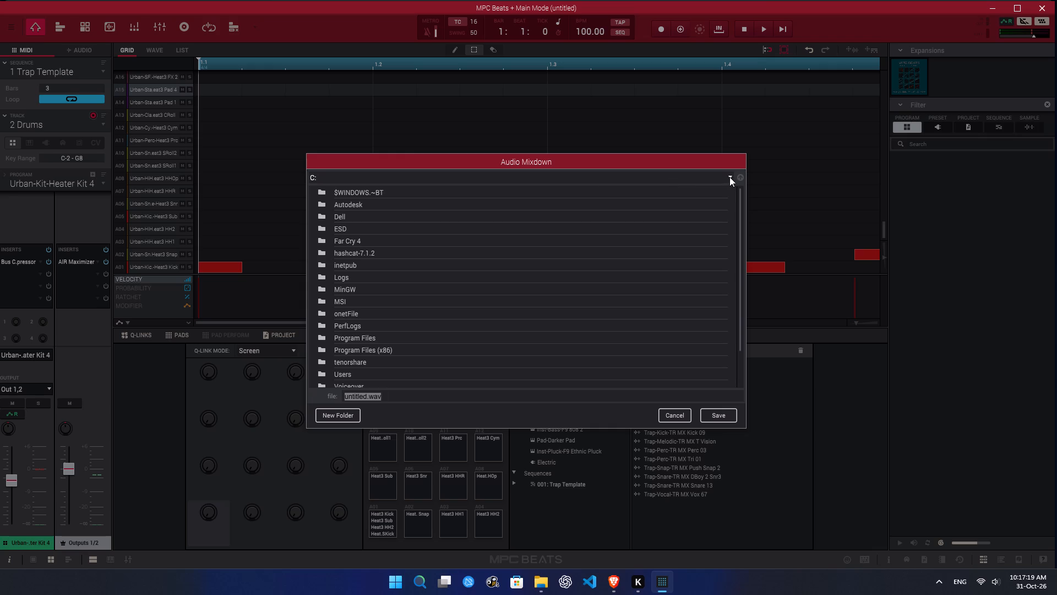
{"action": "left_click", "coordinate": [729, 177]}
{"action": "double_click", "coordinate": [470, 223]}
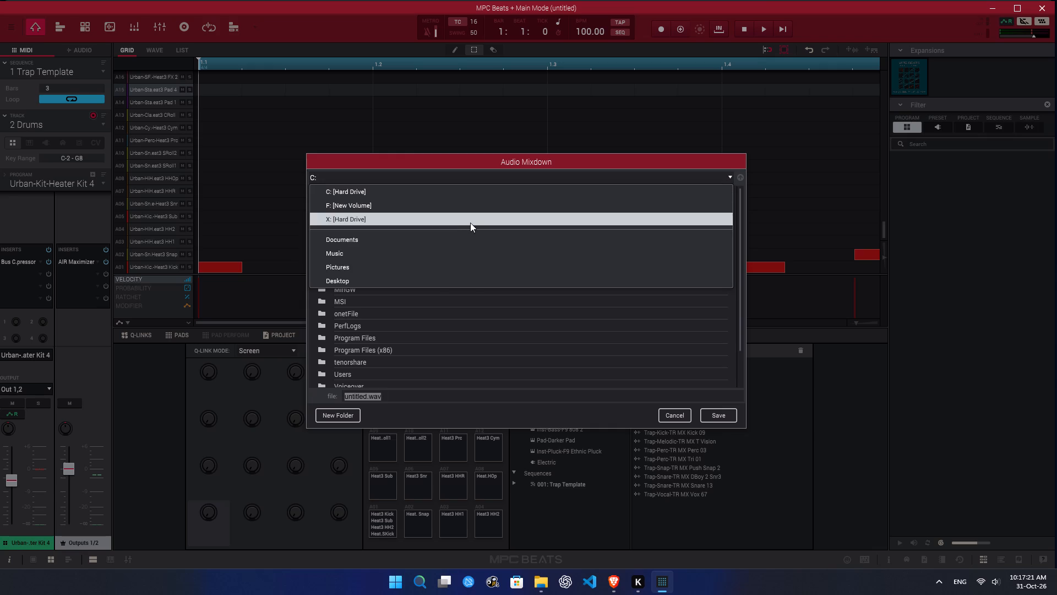
{"action": "left_click", "coordinate": [707, 418]}
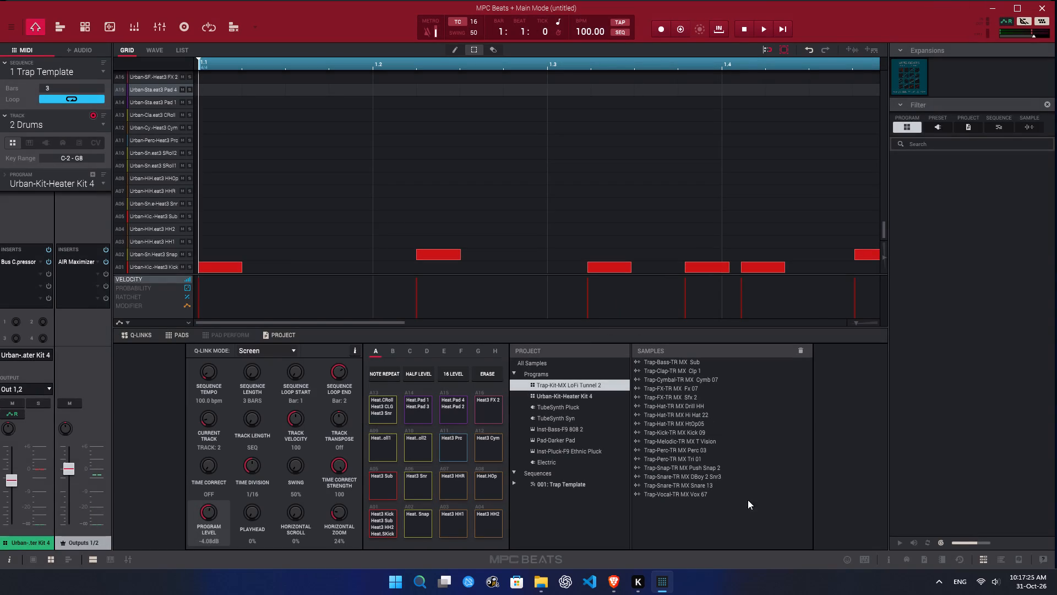
Switch to File Explorer and play the exported untitled WAV file from Local Disk (X:) in Media Player, pausing near its end.
{"action": "left_click", "coordinate": [541, 585]}
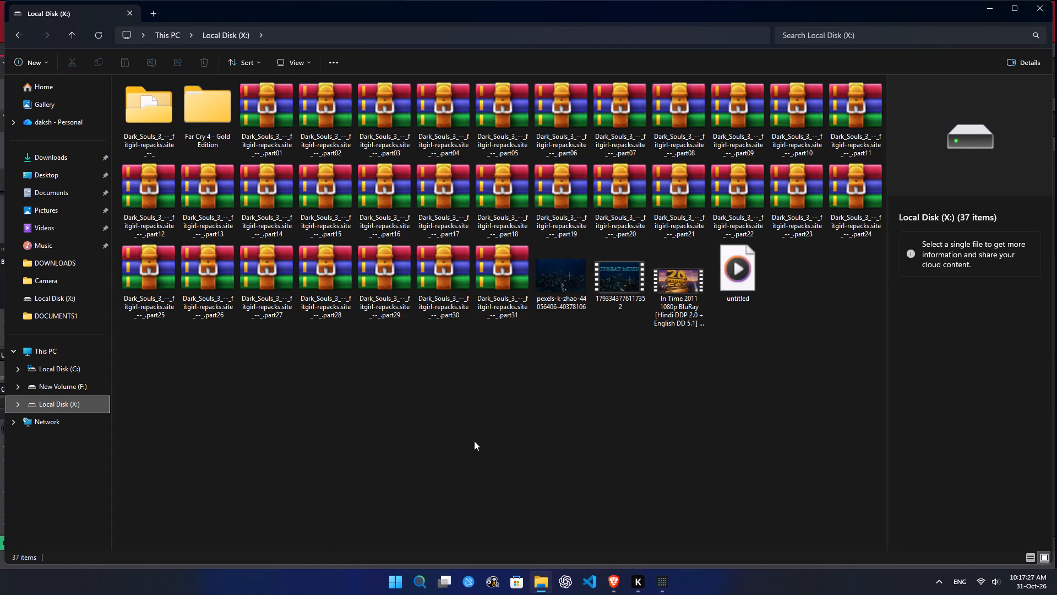
{"action": "double_click", "coordinate": [728, 264]}
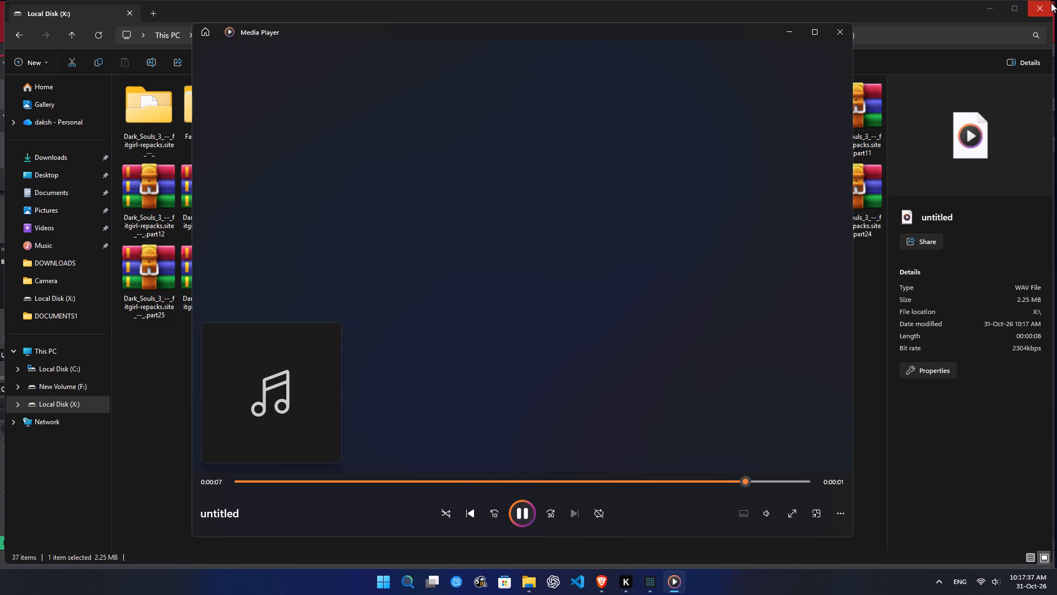
{"action": "key", "text": "space"}
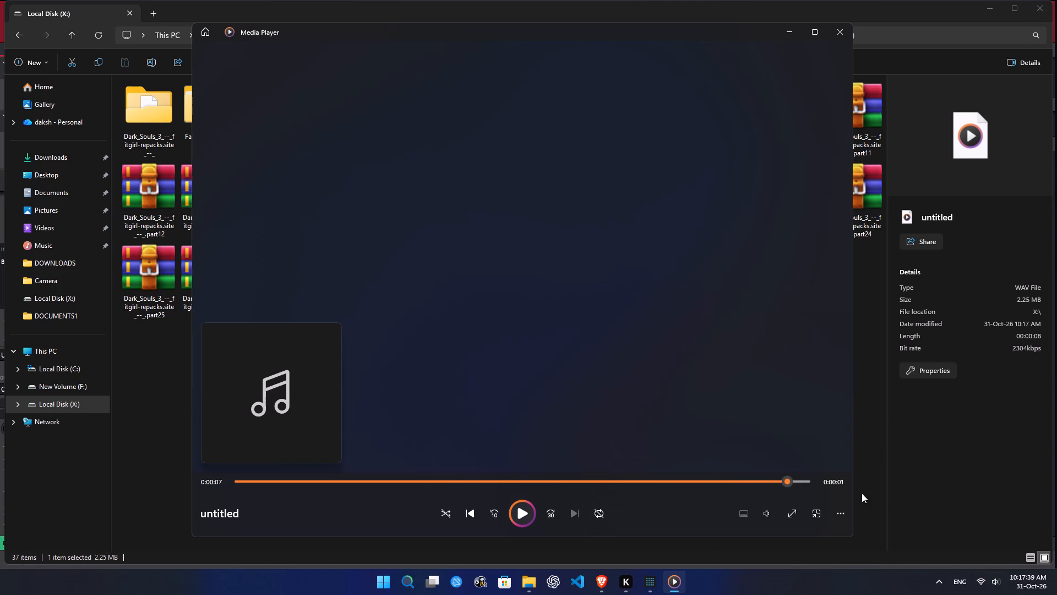
Examine the playing file's properties, including bit rate and file location, and close Media Player and File Explorer to return to MPC Beats.
{"action": "left_click", "coordinate": [840, 511]}
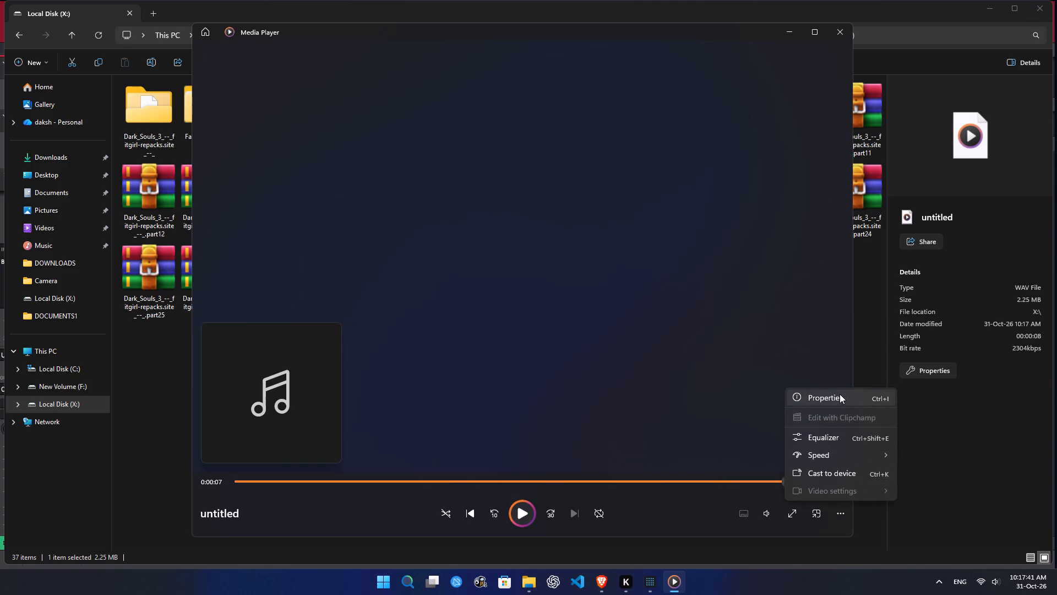
{"action": "left_click", "coordinate": [840, 394]}
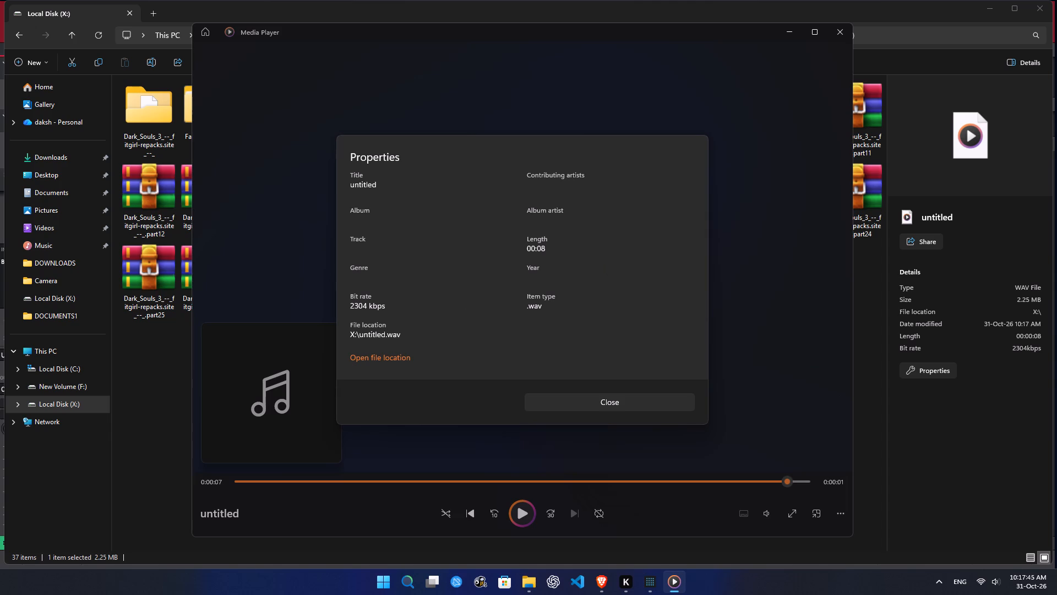
{"action": "left_click_drag", "start_coordinate": [350, 310], "coordinate": [416, 314]}
{"action": "left_click", "coordinate": [433, 322]}
{"action": "left_click", "coordinate": [578, 401]}
{"action": "left_click", "coordinate": [842, 39]}
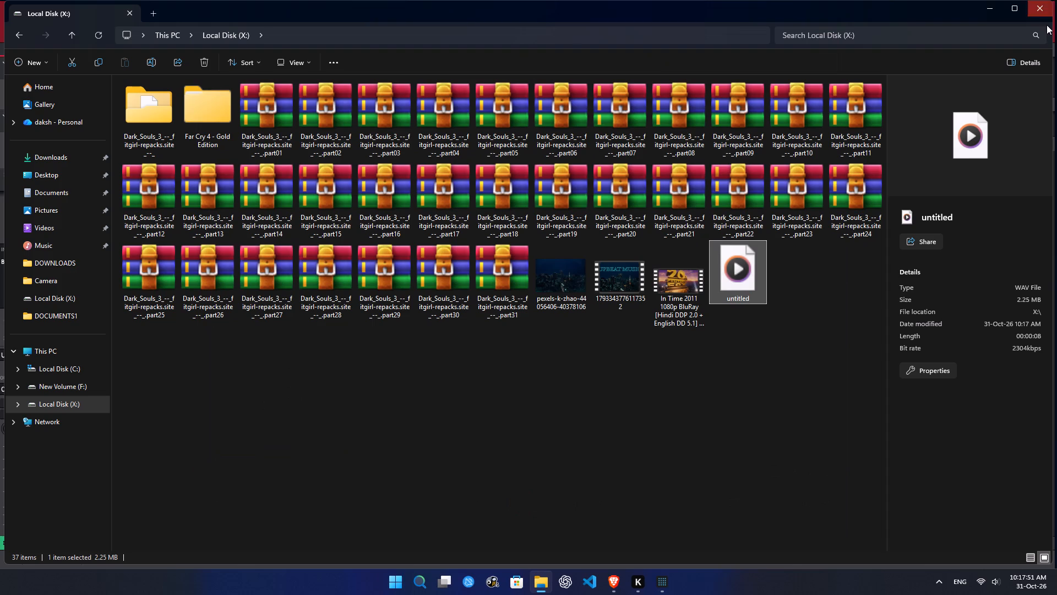
{"action": "left_click", "coordinate": [1050, 13]}
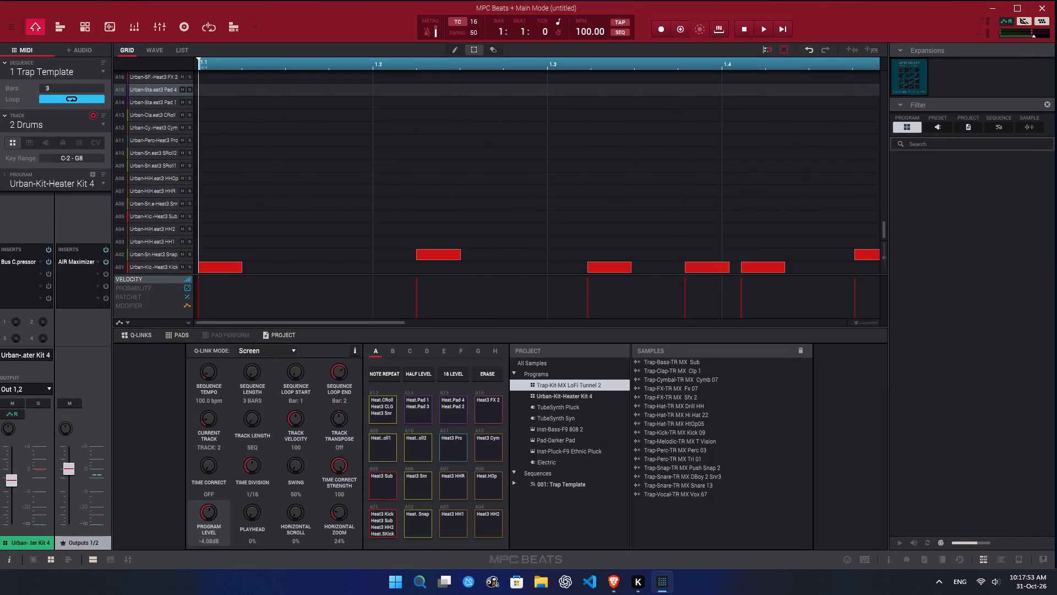